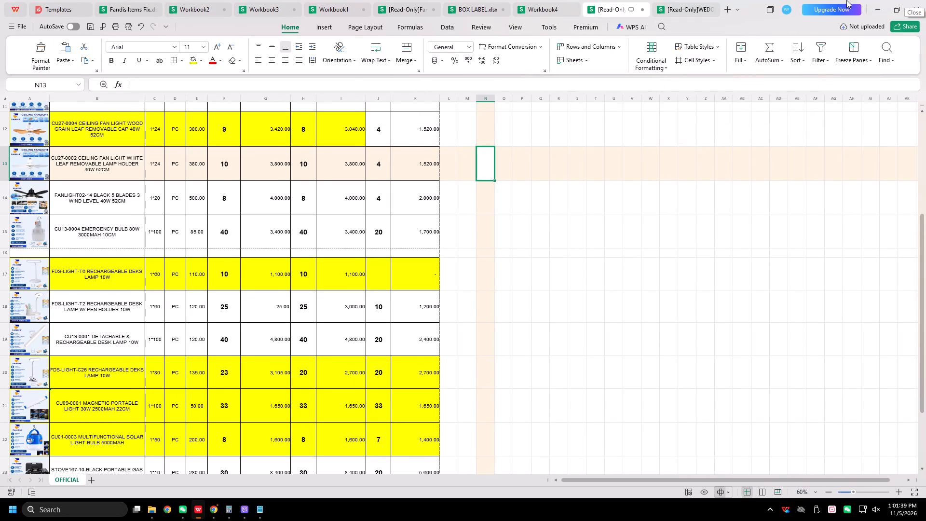
Minimize the workbook to check the marked-up supplier worksheet image beside the Weixin chat, dismissing the AutoPlay notification.
click(871, 9)
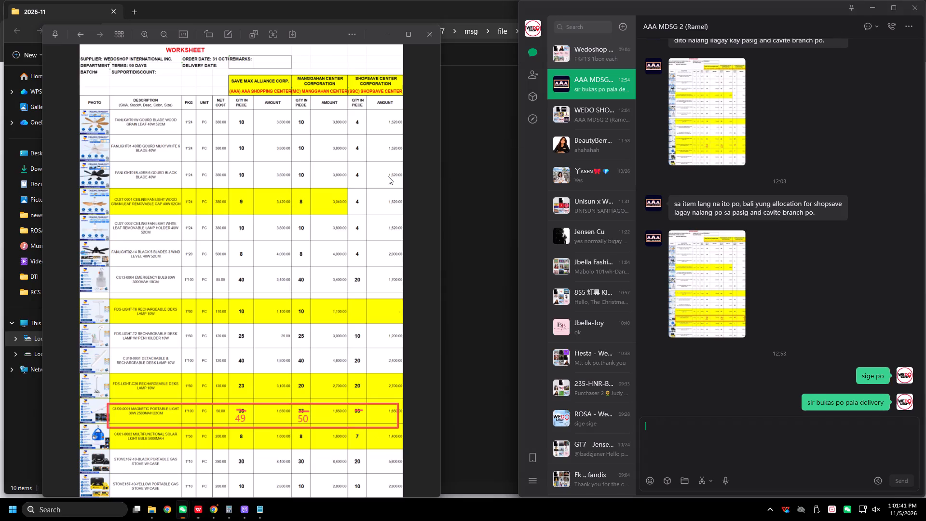
click(422, 87)
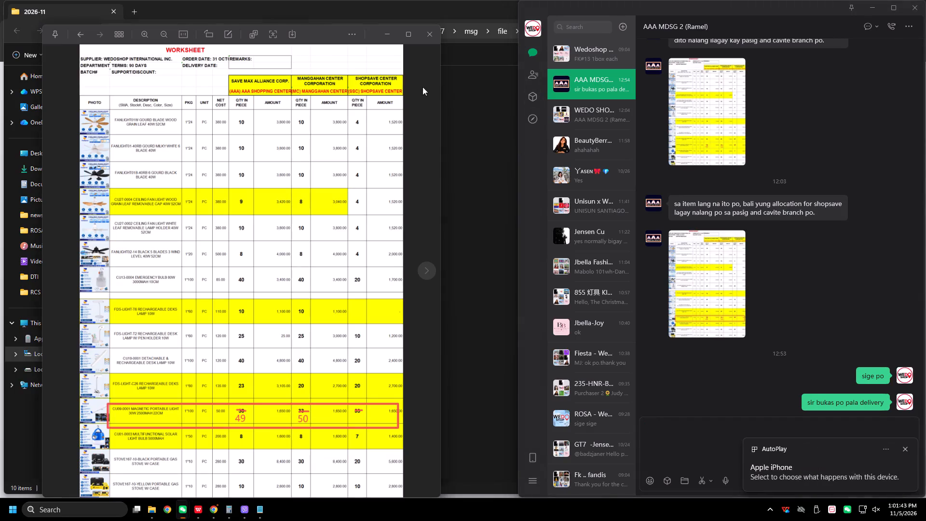
click(905, 447)
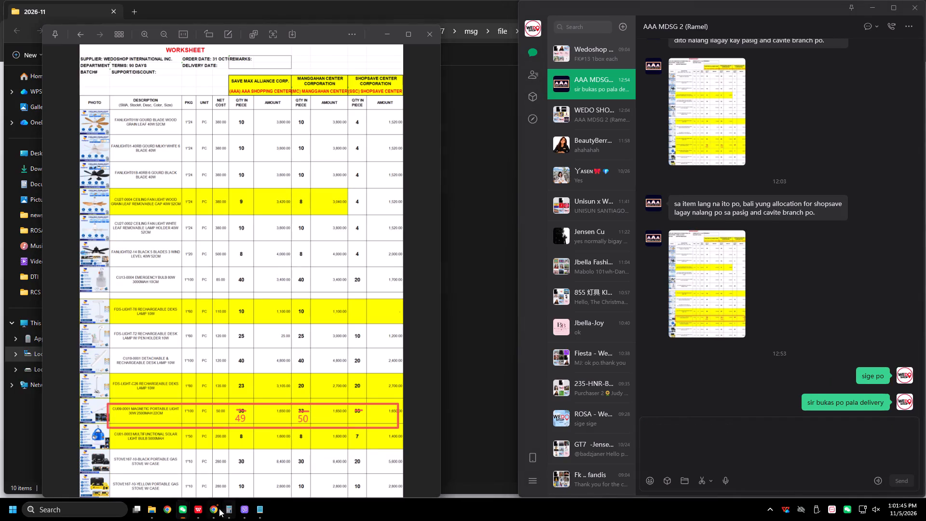
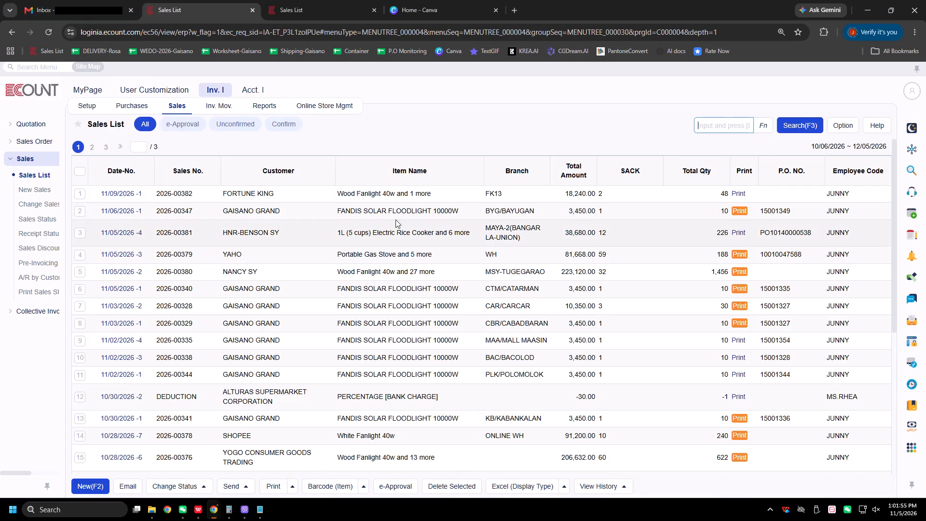
Start a new sales record and set its date to 11/06/2026.
click(91, 488)
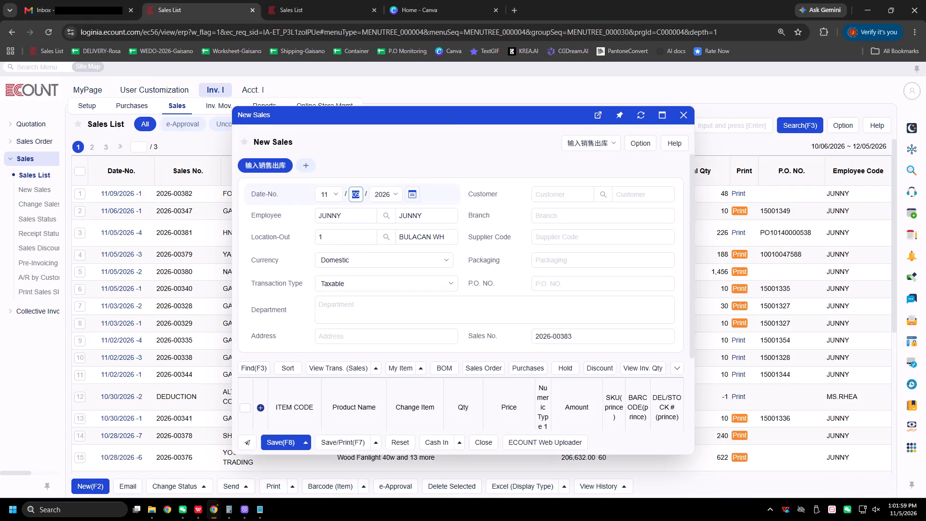
text(06)
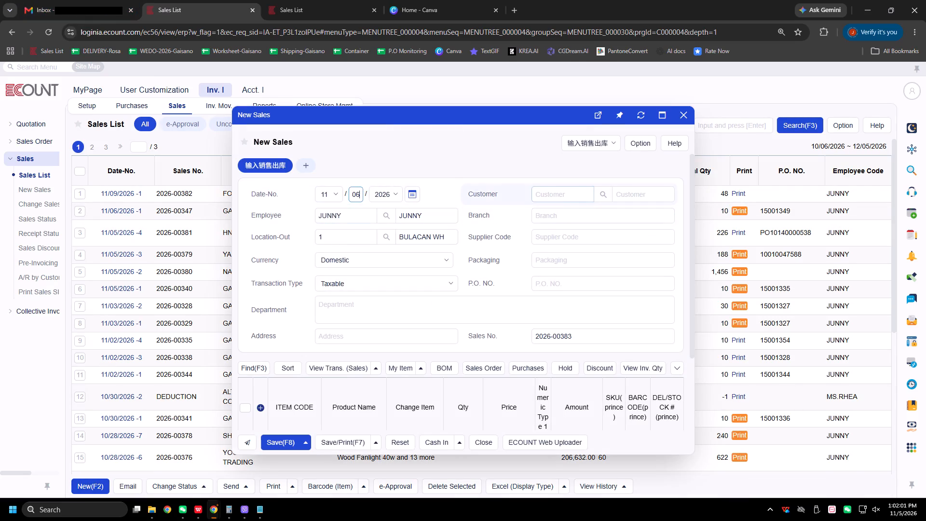
click(556, 191)
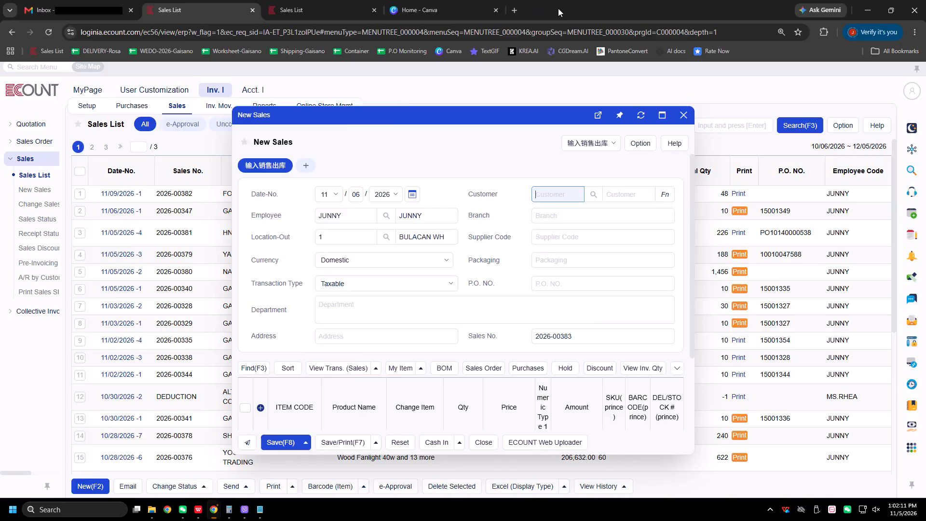
Arrange the browser side by side with the supplier worksheet image and reposition the New Sales form so it is fully visible.
drag(558, 8, 925, 173)
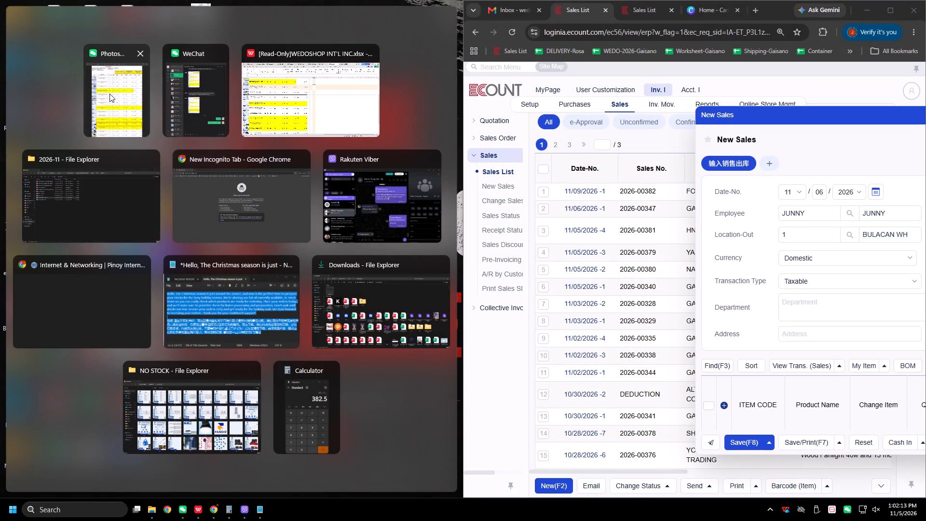
click(109, 94)
scroll(218, 81, up, 4)
drag(169, 110, 173, 138)
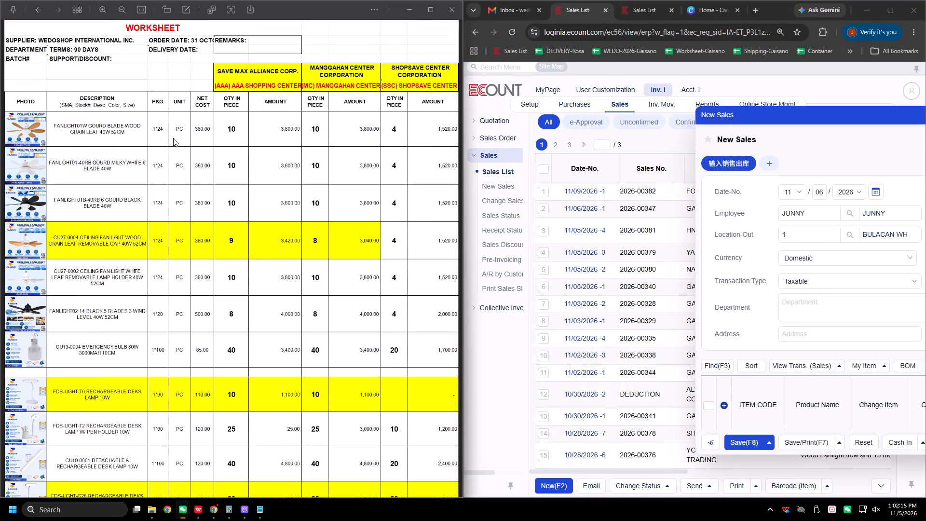
drag(173, 138, 174, 144)
drag(836, 115, 621, 115)
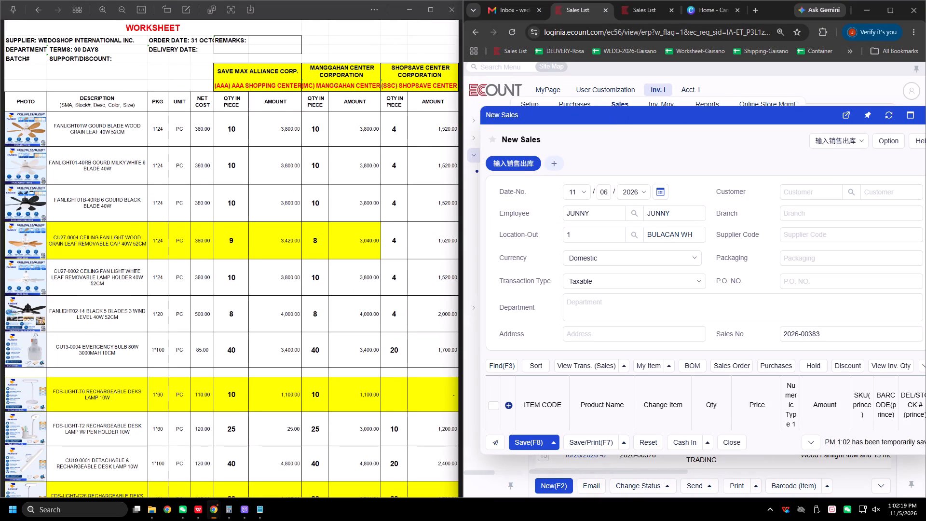
drag(478, 213, 535, 218)
drag(799, 122, 763, 126)
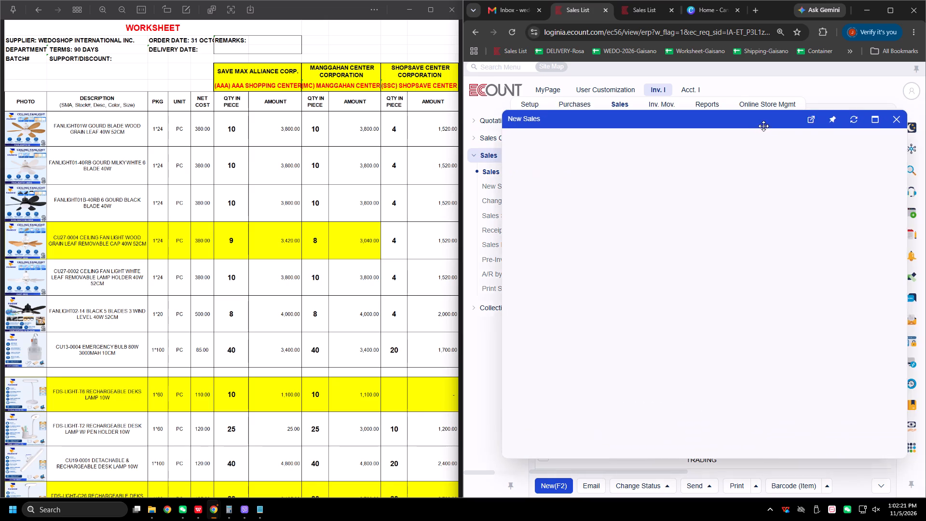
drag(763, 126, 745, 125)
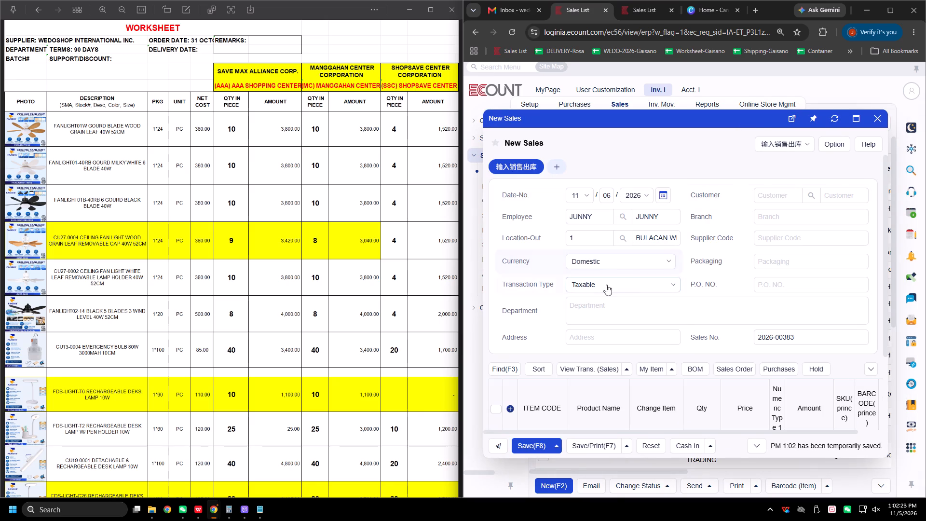
Set the sale's transaction type to Non-Taxable.
click(606, 285)
click(606, 306)
Search the customer list for "save max" and assign SAVE MAX ALLIANCE CORP. as the sale's customer.
click(774, 192)
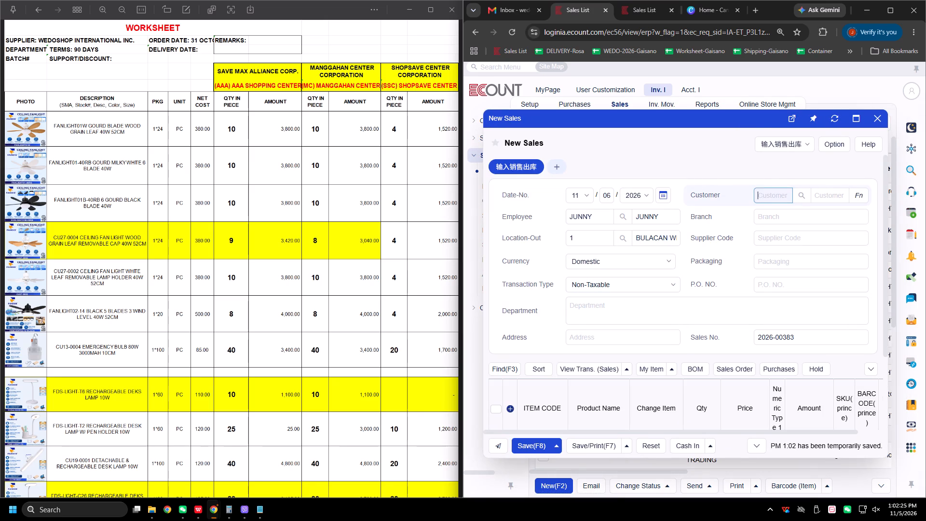
text(savemax)
key(Return)
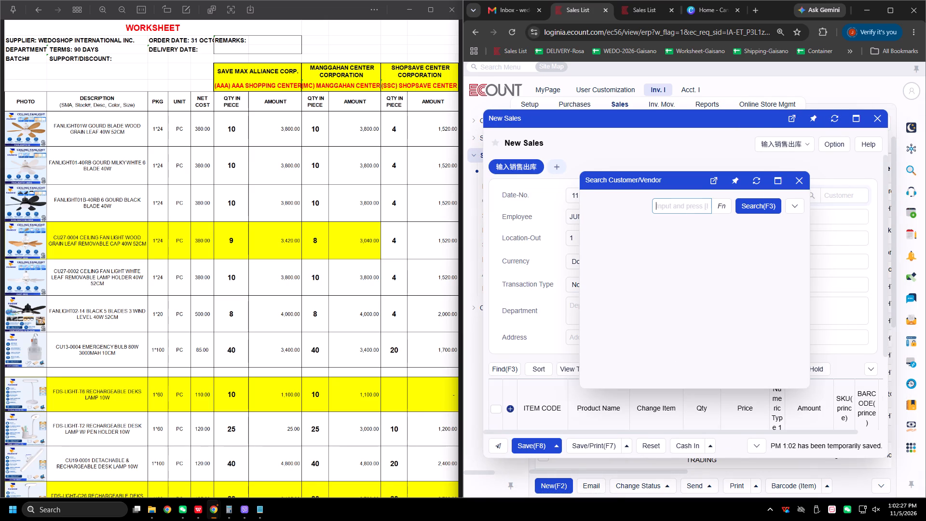
click(686, 206)
key(space)
key(Return)
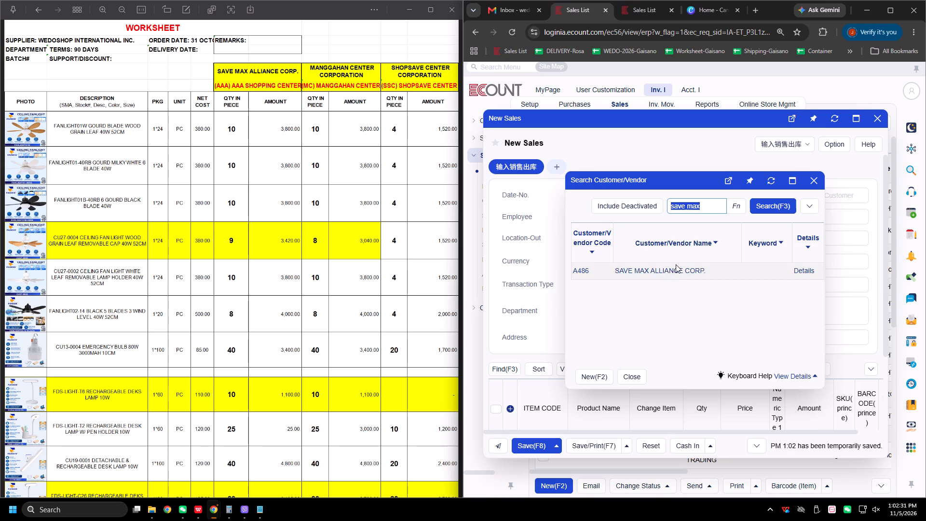
click(644, 269)
Enter AAA SHOPPING CENTER as the sale's branch.
click(776, 216)
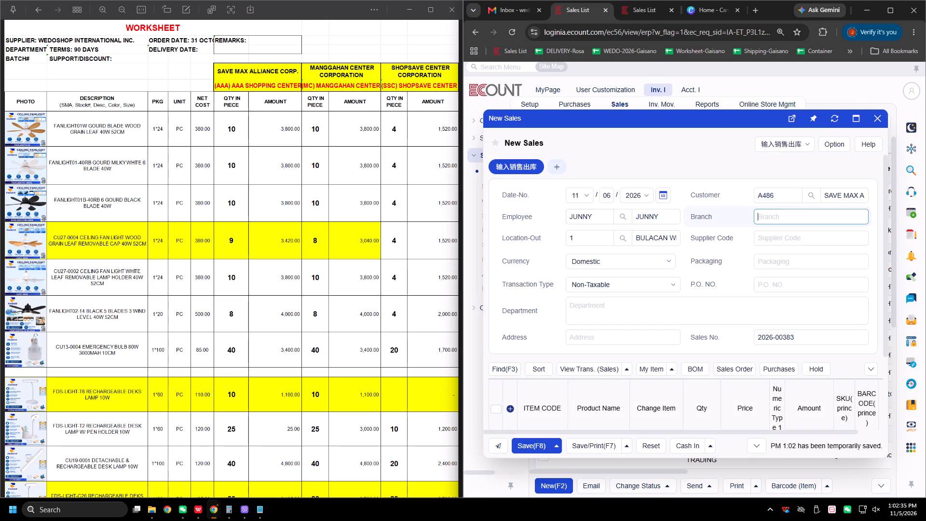
text(aa)
key(BackSpace)
key(space)
text(SHOPPING CENTER)
Check the WEDO SHOP - AAA group chat in Weixin and enter G232 as the sale's supplier code.
click(776, 242)
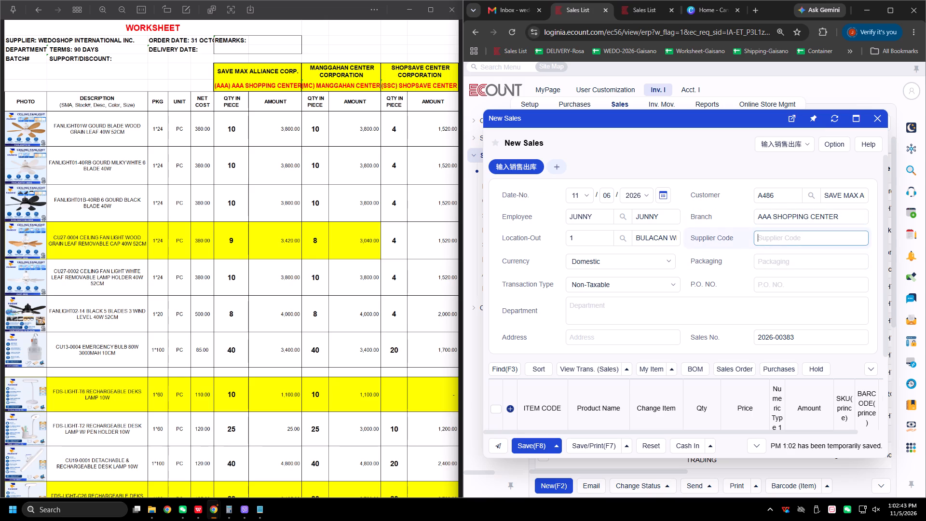
key(alt+Tab)
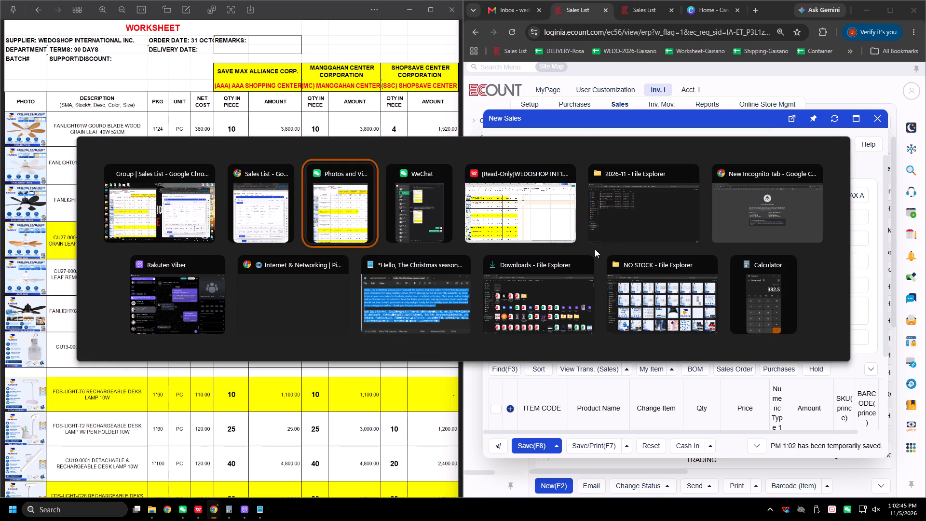
key(alt+Tab)
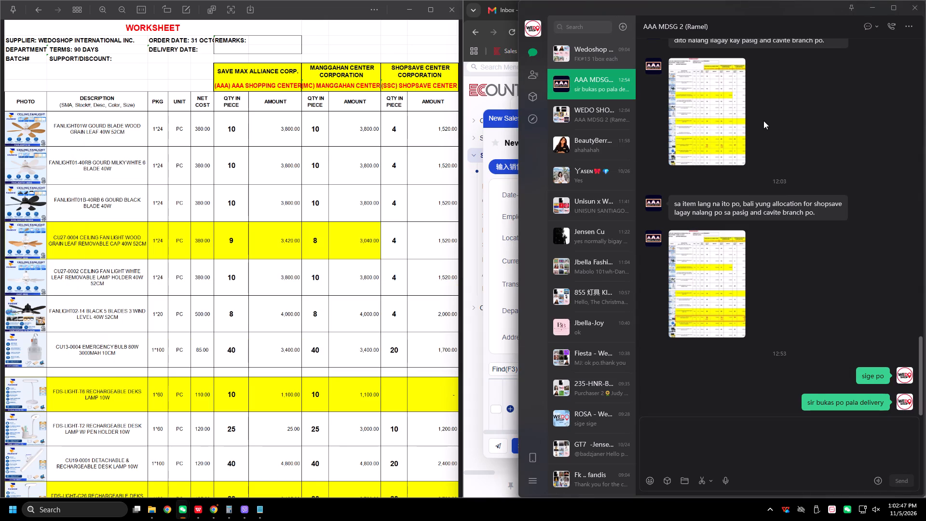
click(581, 122)
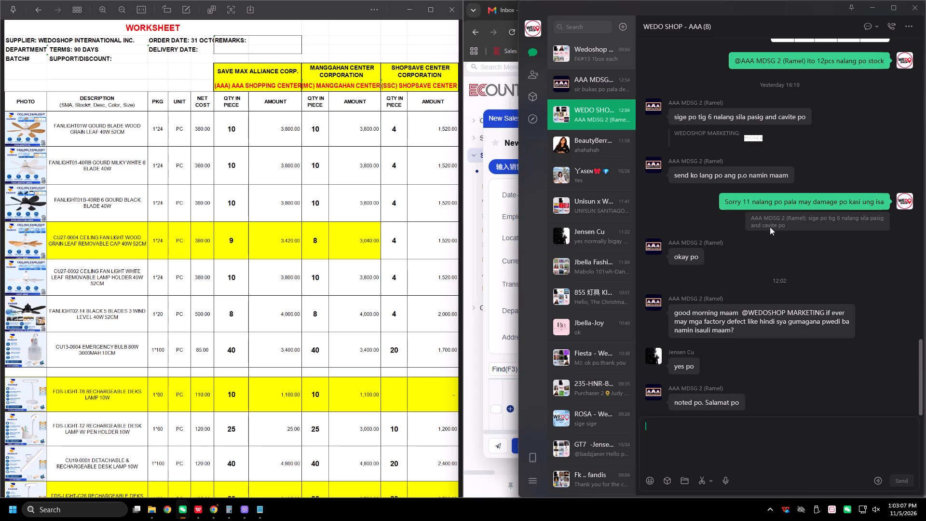
click(872, 12)
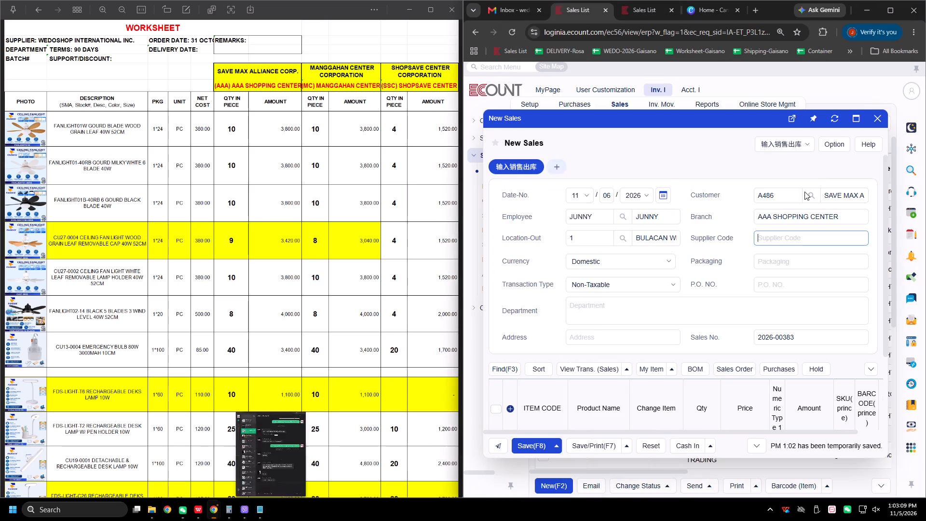
click(787, 234)
key(g)
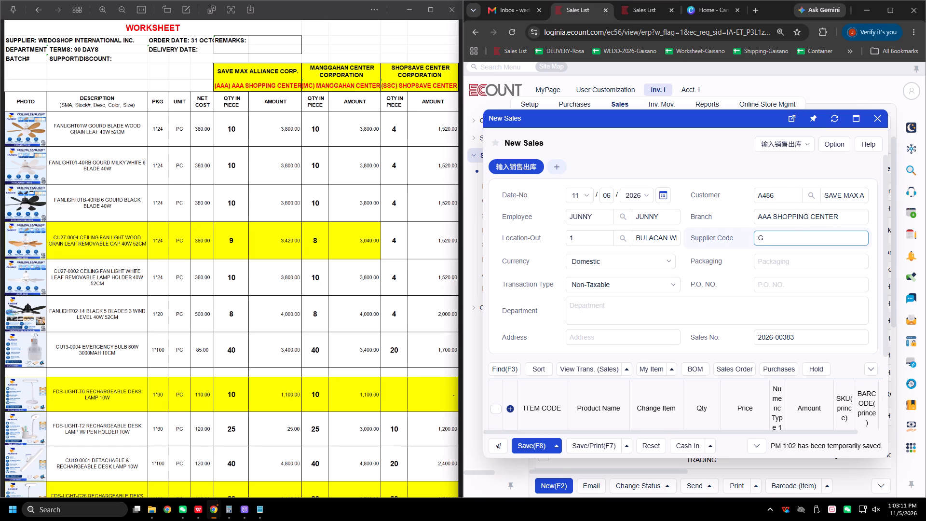
text(232)
click(776, 284)
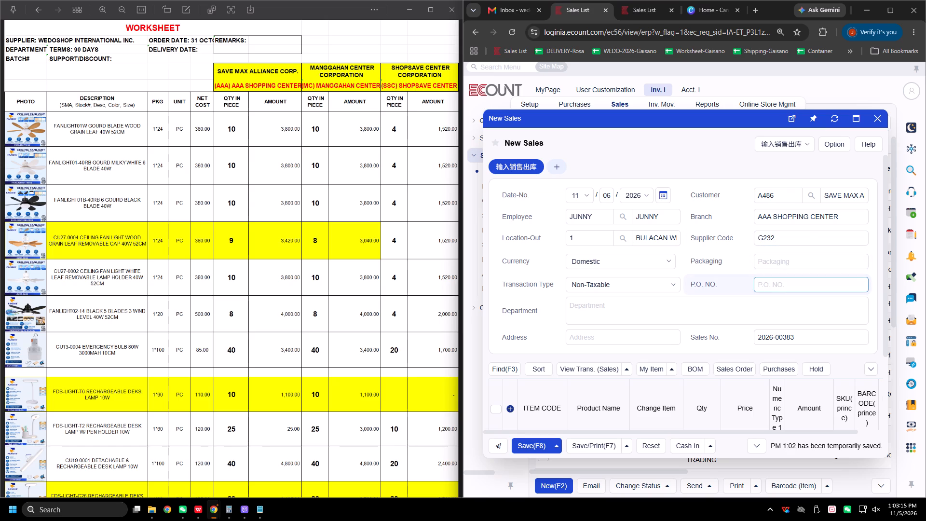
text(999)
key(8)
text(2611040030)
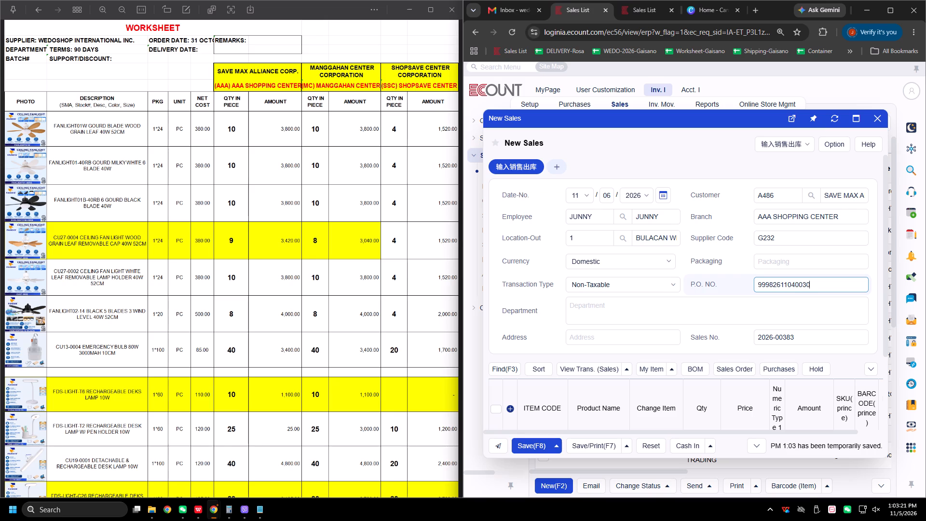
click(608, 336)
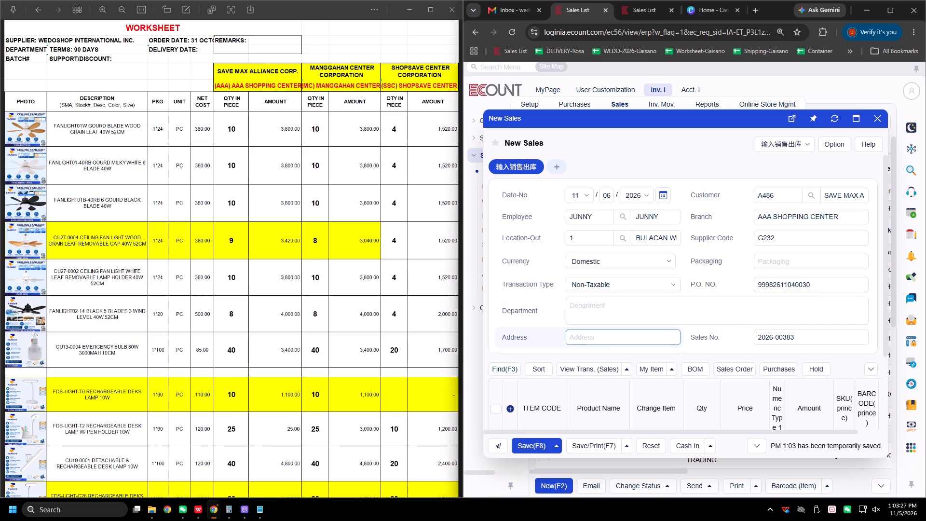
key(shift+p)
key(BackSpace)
Enter HARDWARE as the sale's department.
click(617, 311)
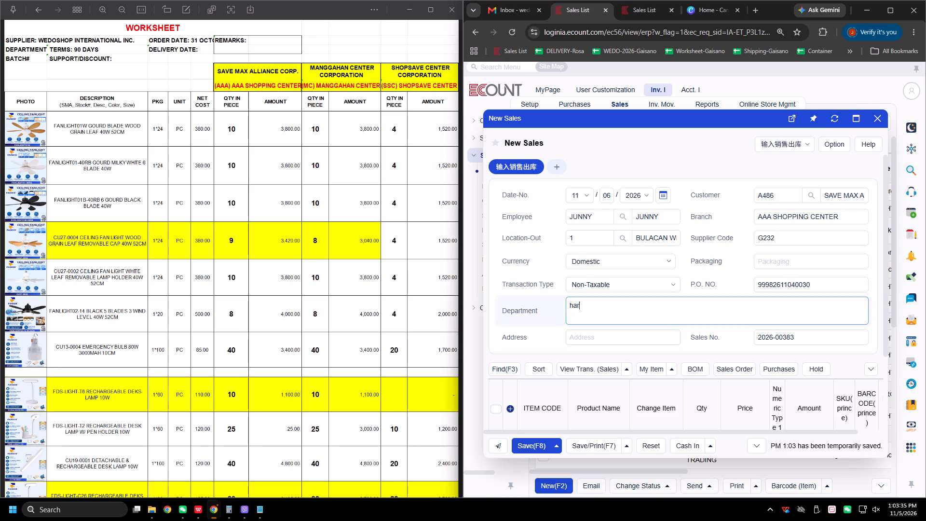
key(BackSpace)
key(BackSpace)
key(BackSpace)
key(BackSpace)
key(BackSpace)
key(BackSpace)
text(HARDWARE)
Add the wood fanlight FANLIGHT01W (item search 01W) on the first item line with quantity 10.
scroll(619, 329, down, 1)
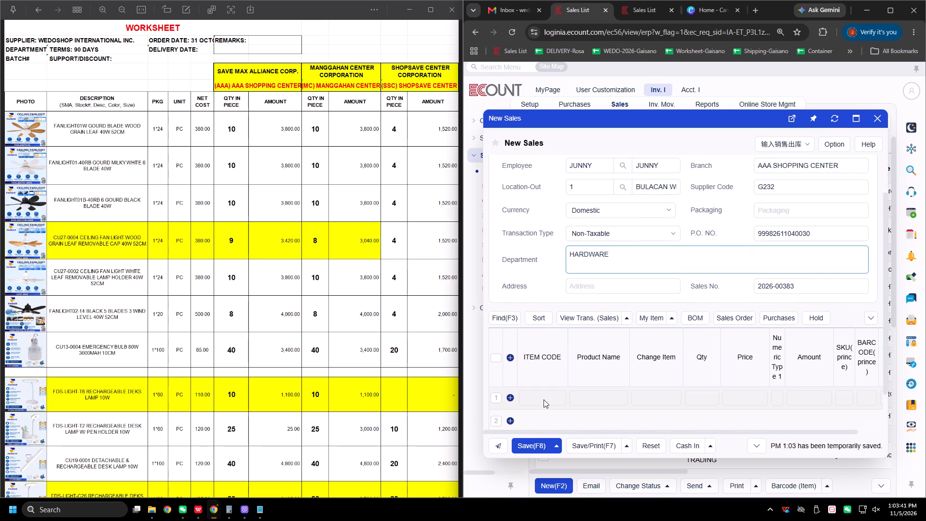
click(544, 399)
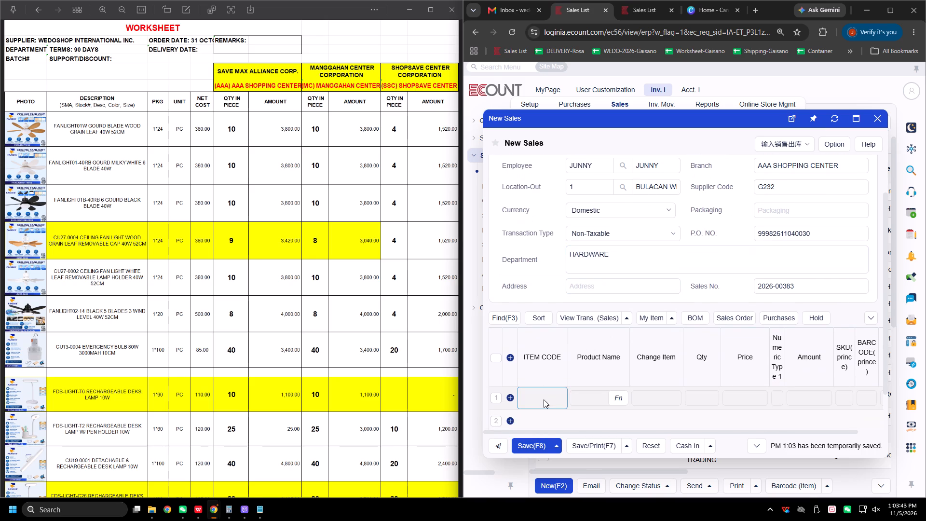
text(01W)
key(Return)
text(10)
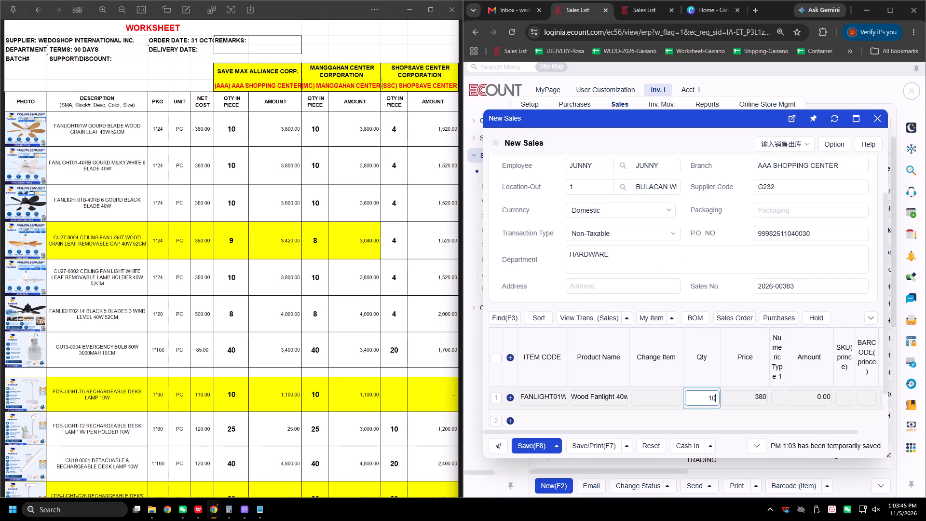
Add the white fanlight FANLIGHT01-40RB (item search 01-40RB) on the second item line with quantity 10.
scroll(623, 357, down, 2)
click(553, 371)
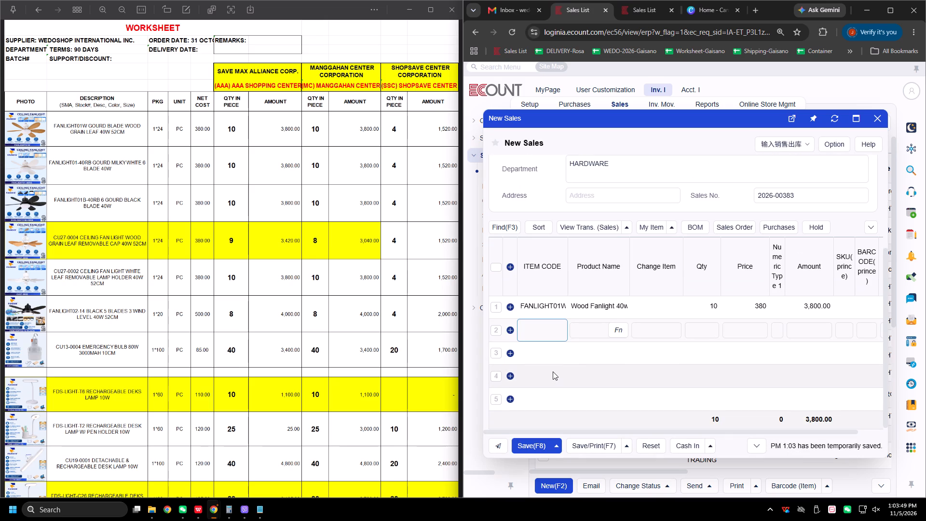
text(01-40RB)
key(Return)
text(10)
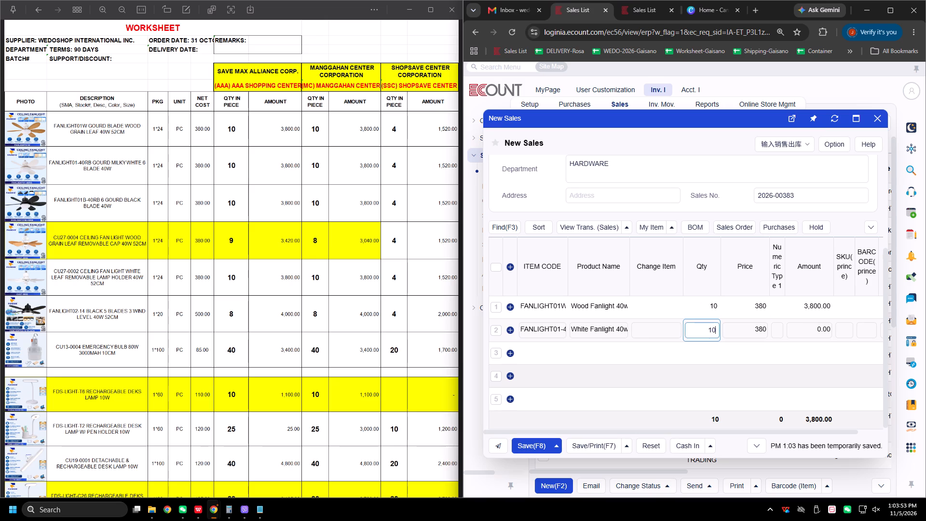
key(Return)
Add the black fanlight FANLIGHT01B (item search 01B-40) on the third item line with quantity 10.
click(548, 350)
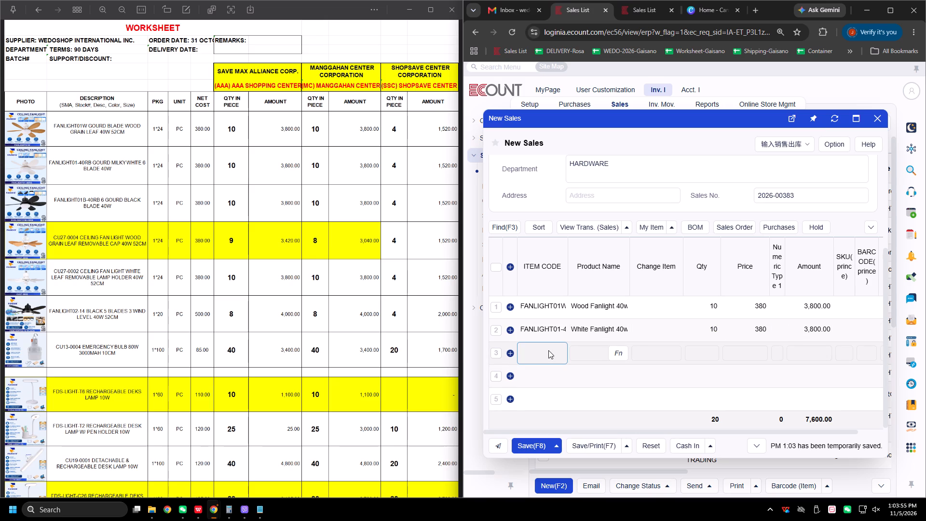
text(01B-40)
key(Return)
text(10)
Add the wood fanlight CU27-0004 (item search 27-0004) on the fourth item line with quantity 9.
click(538, 378)
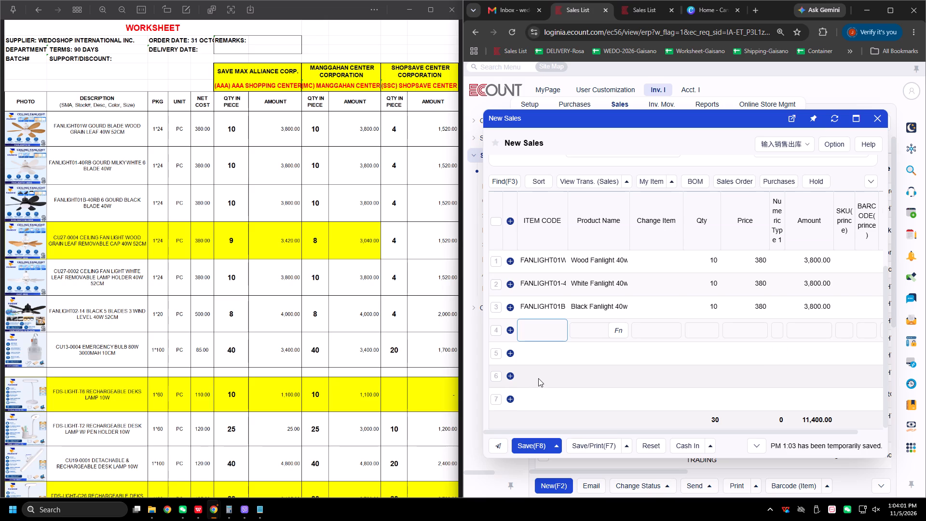
text(27-0004)
key(Return)
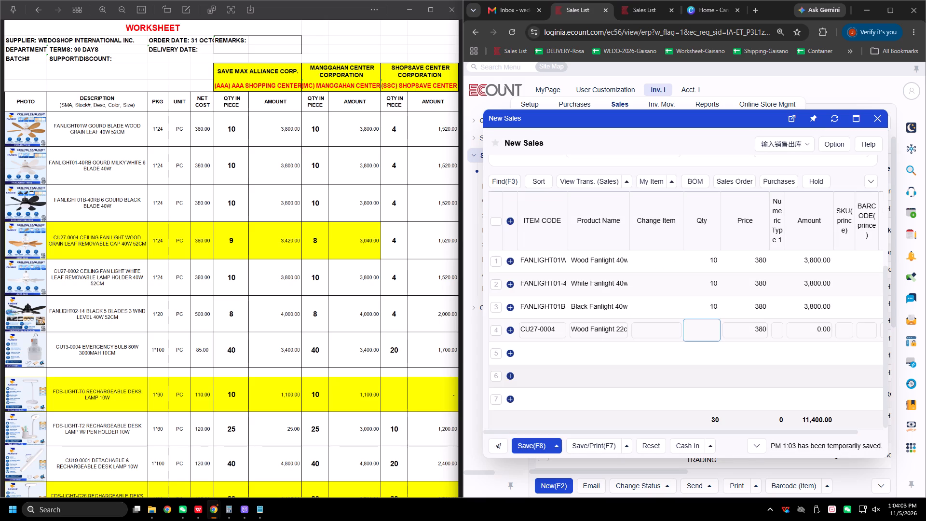
key(9)
Add the white fanlight CU27-0002 (item search 27-0002) on the fifth item line with quantity 10.
click(539, 351)
text(27-0002)
key(Return)
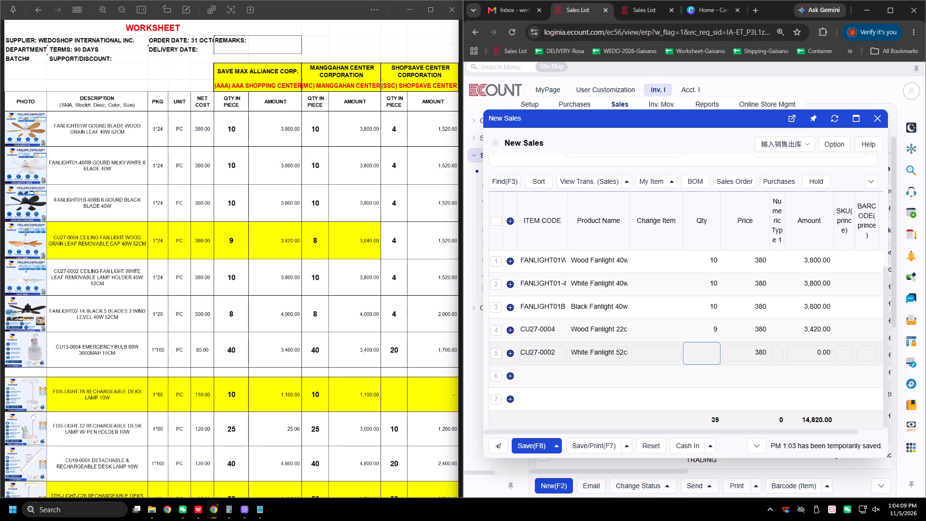
text(10)
key(Return)
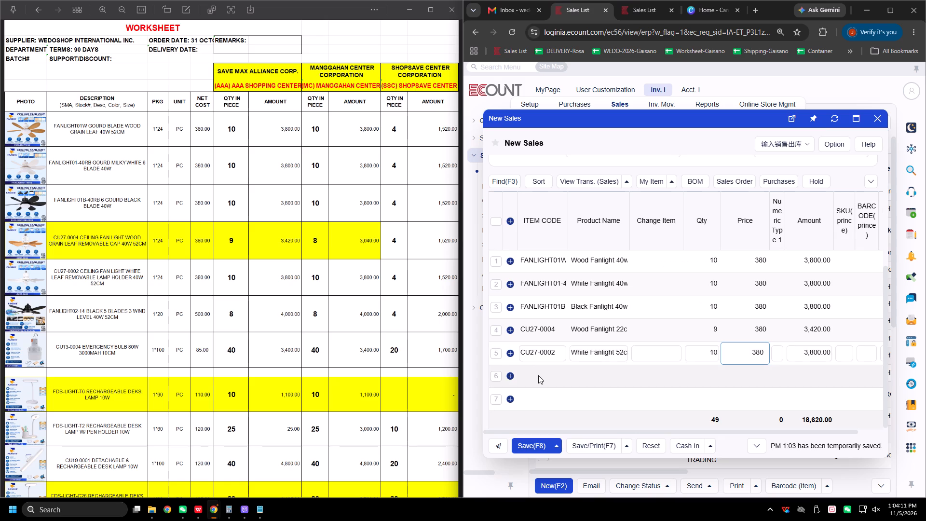
Add the black fanlight FANLIGHT02-14 (item search 02-14B) on the sixth item line with quantity 8.
click(538, 375)
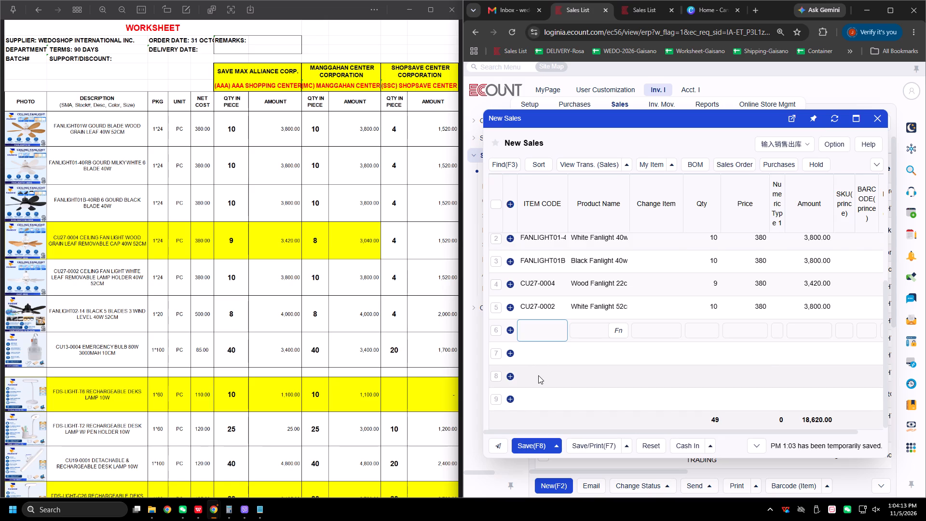
text(02-14B)
key(Return)
key(1)
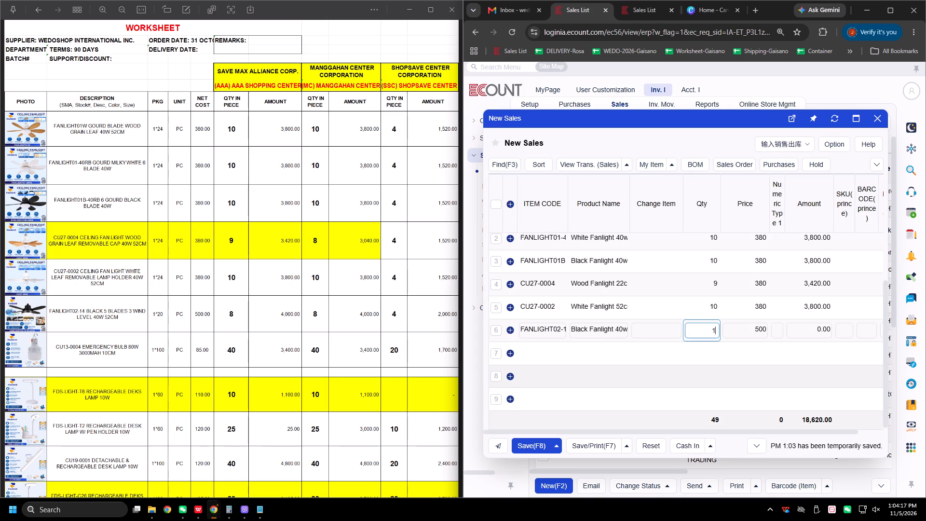
key(ctrl+a)
key(8)
key(Return)
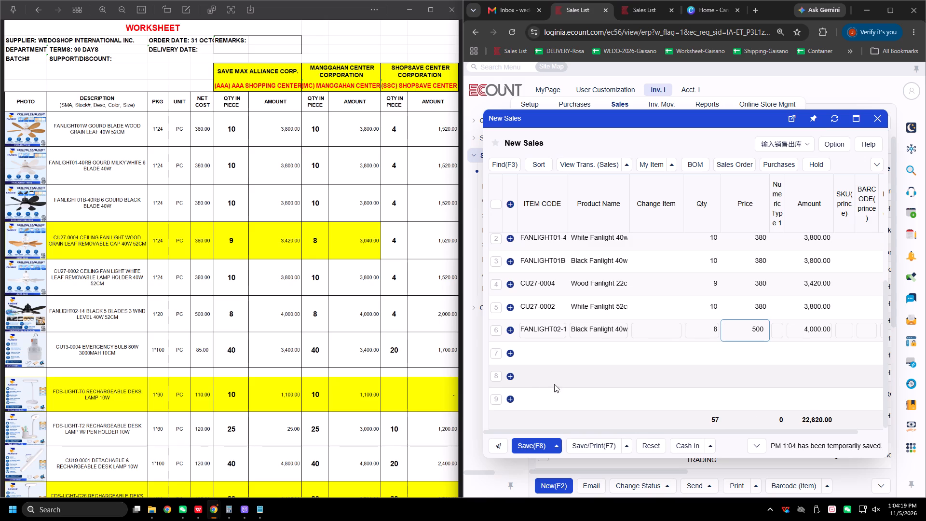
Add the 80W emergency bulb CU13-0004 (item search 13-0004) on the seventh item line with quantity 40.
click(547, 349)
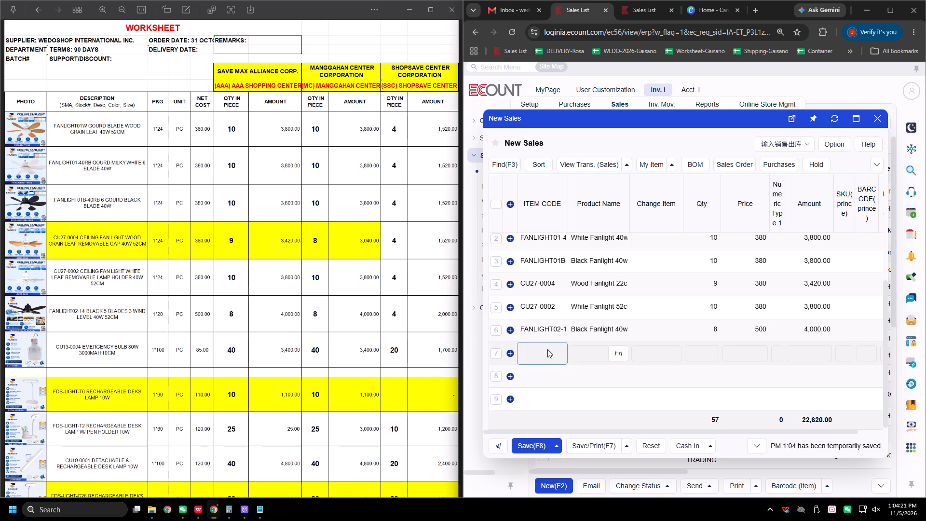
text(13-0004)
key(Return)
text(40)
key(Return)
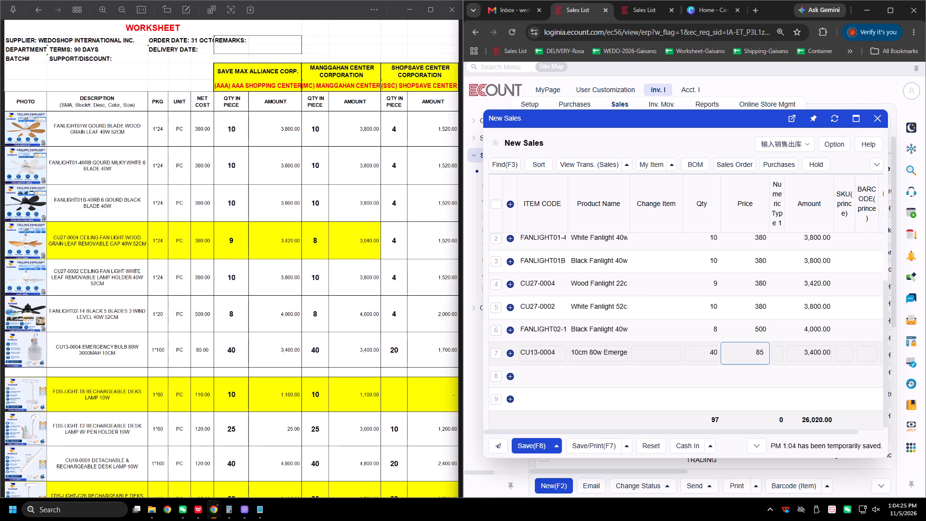
Add the rechargeable desk lamp FDS-LIGHT-T6 (item search -T6) on the eighth item line with quantity 10.
click(545, 376)
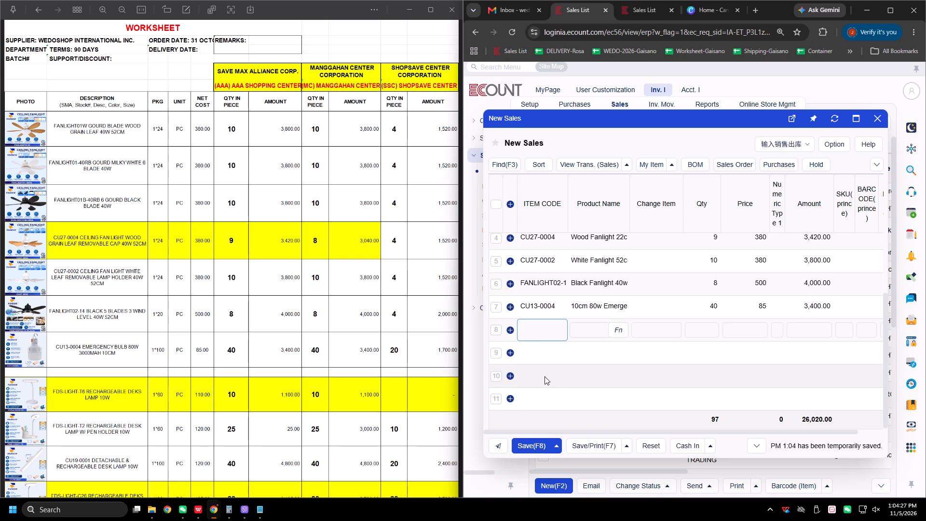
text(-Y6)
key(BackSpace)
key(BackSpace)
text(T6)
key(Return)
text(10)
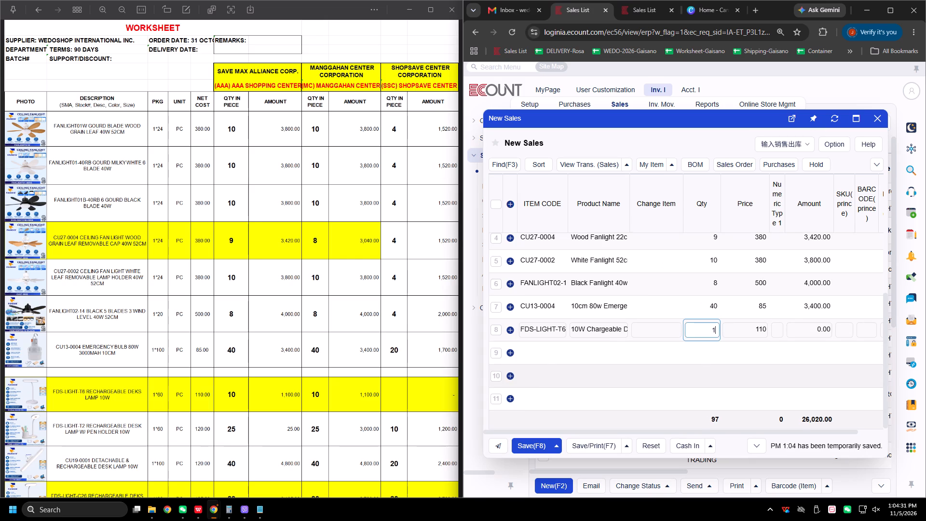
key(Return)
Add the rechargeable desk lamp FDS-LIGHT-T2 (item search -T2) on the ninth item line with quantity 25.
click(546, 349)
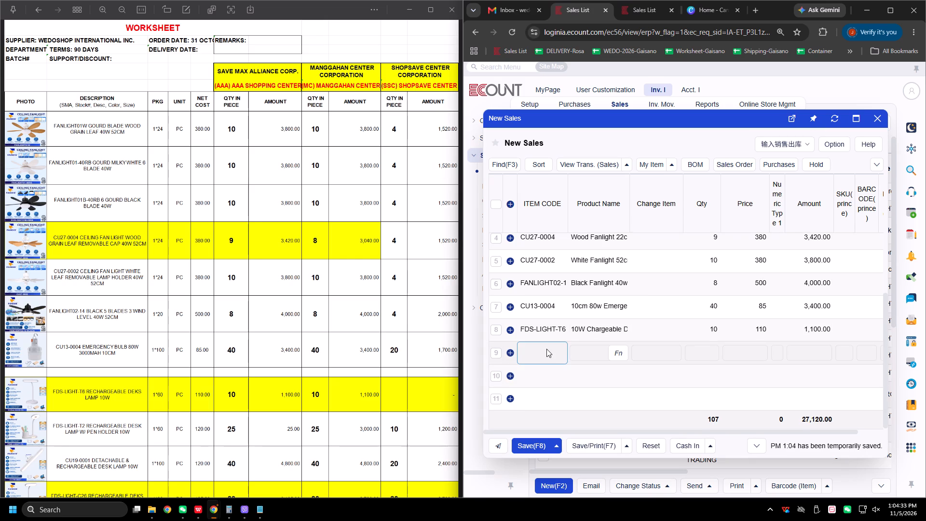
text(-T2)
key(Return)
text(10)
key(Return)
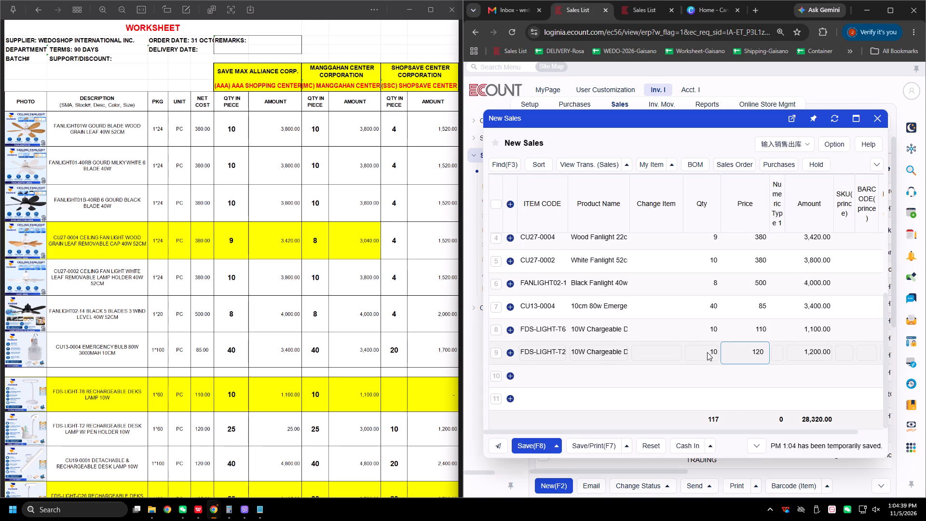
click(707, 352)
text(25)
key(Return)
Add the 10W magnetic desk lamp CU19-0001 (item search 19-0001) on the tenth item line with quantity 40.
click(551, 375)
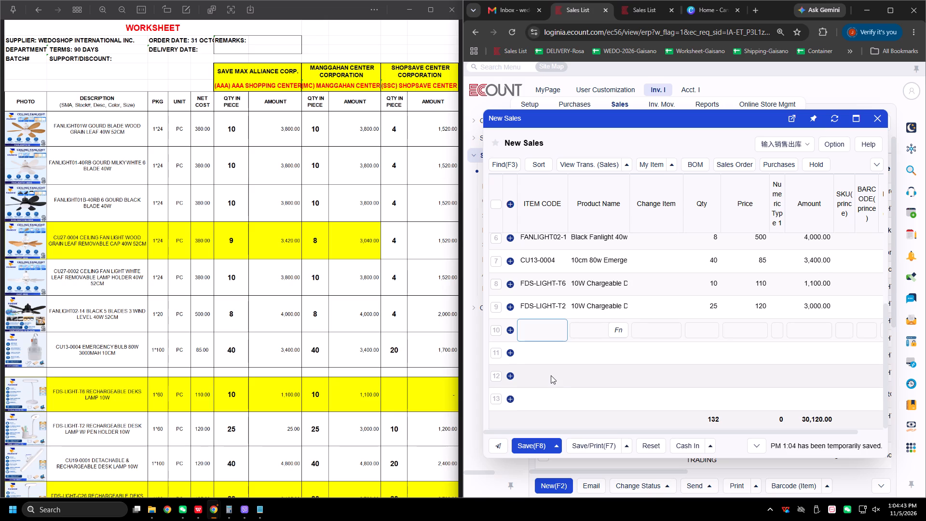
text(19-00)
text(01)
key(Return)
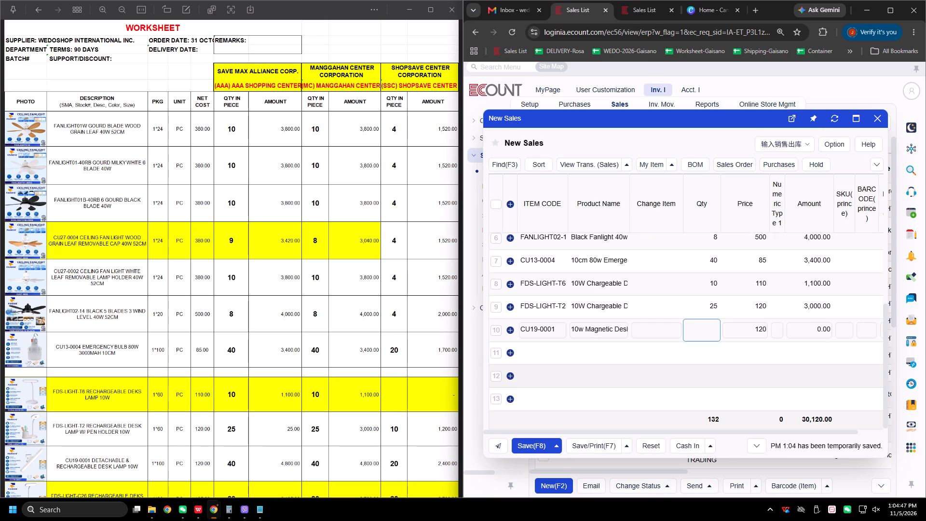
text(40)
key(Return)
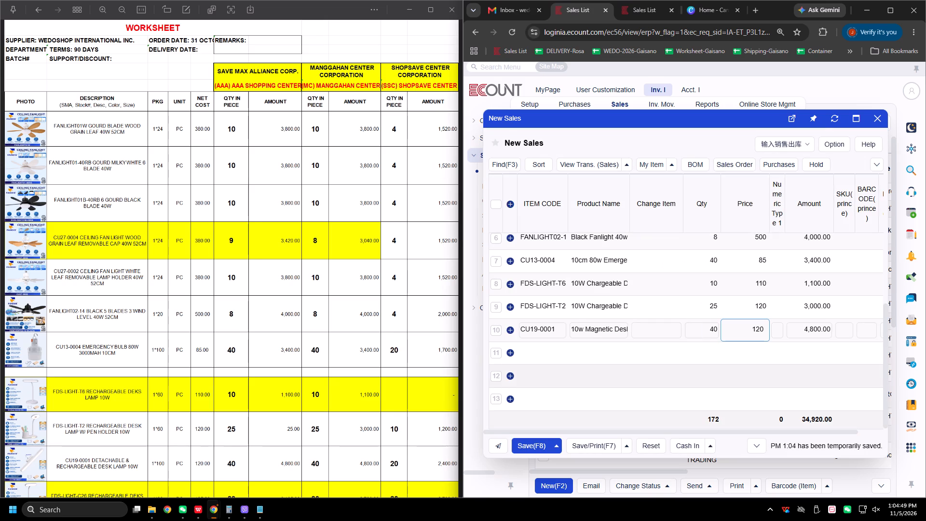
Add the rechargeable desk lamp FDS-LIGHT-C26 (item search -C26) on item line 11 with quantity 23.
drag(188, 425, 172, 264)
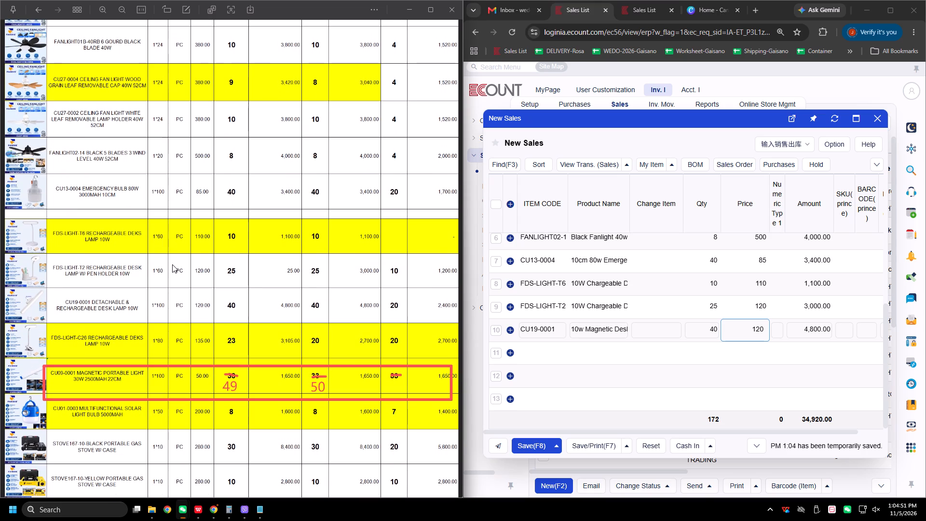
drag(172, 264, 172, 261)
click(531, 348)
text(-C26)
key(Return)
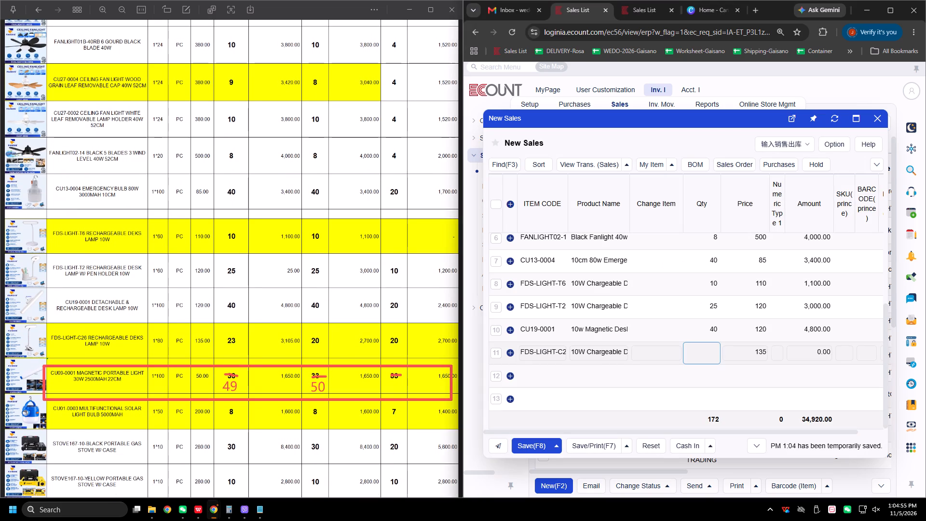
text(23)
key(Return)
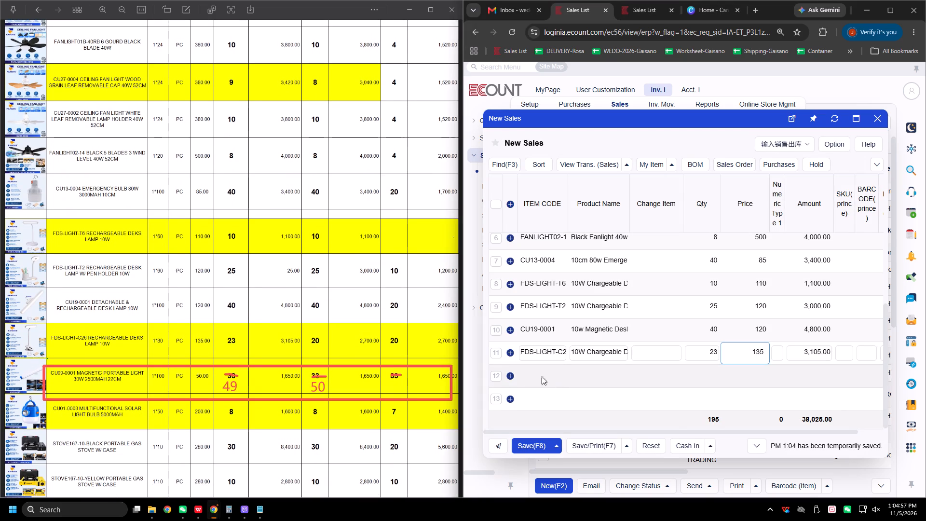
Add the portable light CU09-0001 (item search 09-0001) on item line 12 with the marked-up quantity 49 and price 50.
click(541, 374)
text(09-0001)
key(Return)
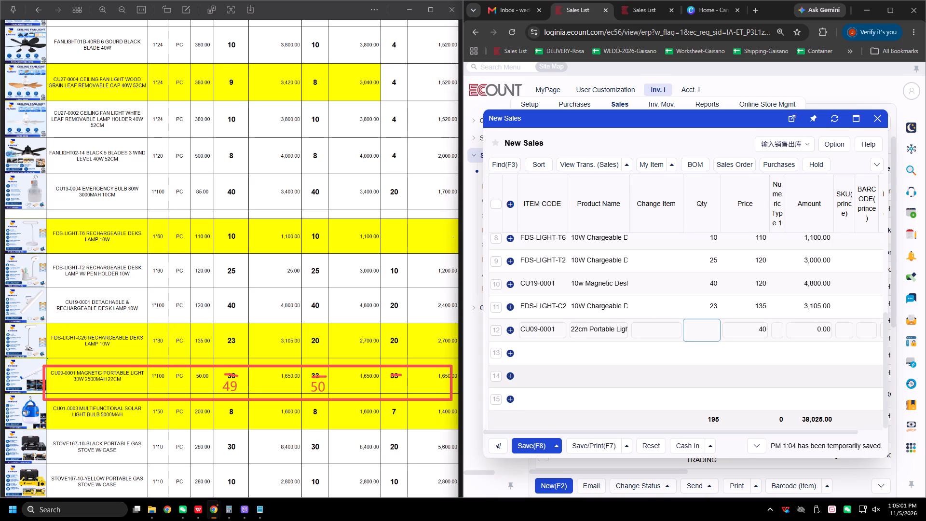
text(49)
key(Return)
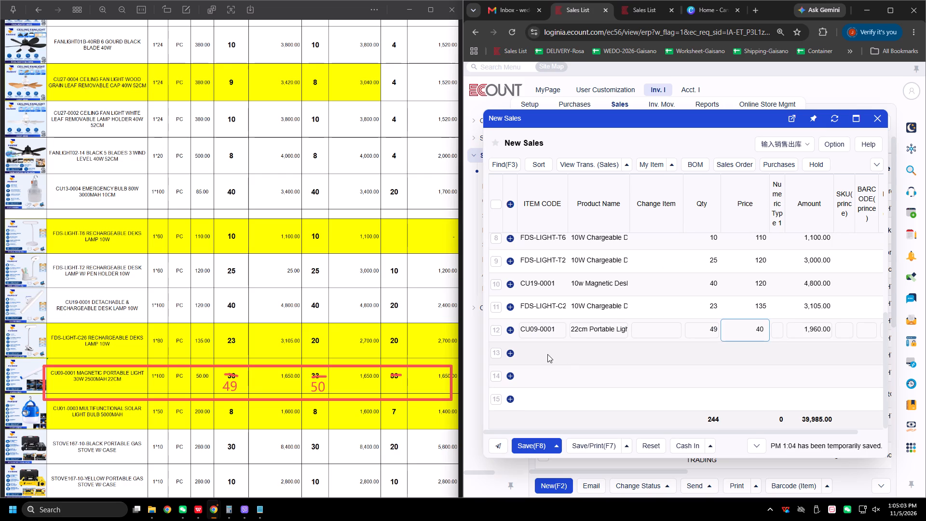
click(749, 332)
text(50)
key(Return)
Add the solar LED camping light CU01-0003 (item search 01-0003) on item line 13 with quantity 8.
click(538, 349)
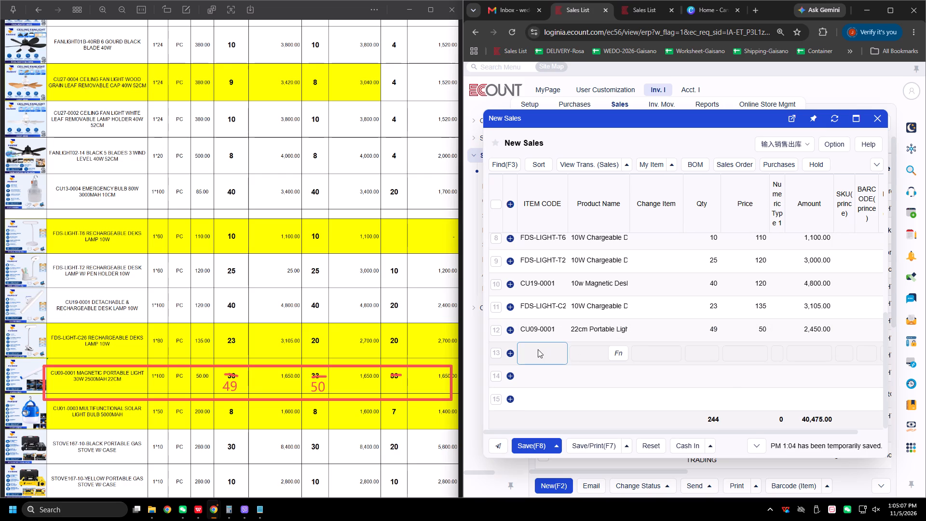
text(01-0003)
key(Return)
key(8)
key(Return)
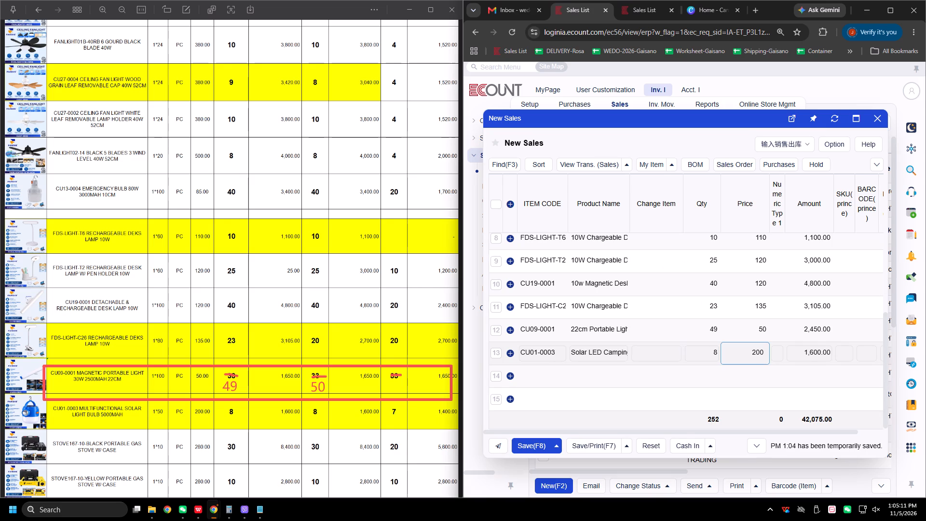
Add the portable gas stoves STOVE167-10-BLACK and STOVE167-10-YELLOW (item search 167-10) on item lines 14 and 15.
click(539, 372)
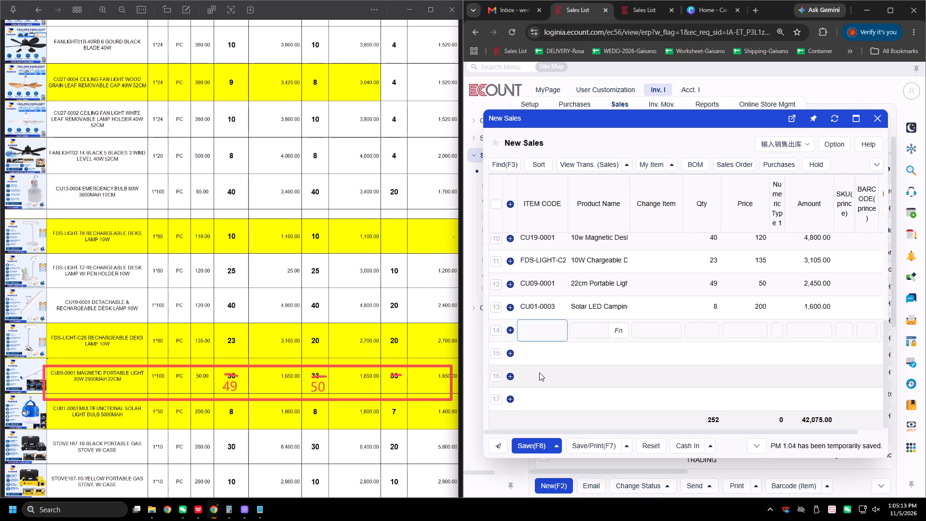
text(167-10)
key(Return)
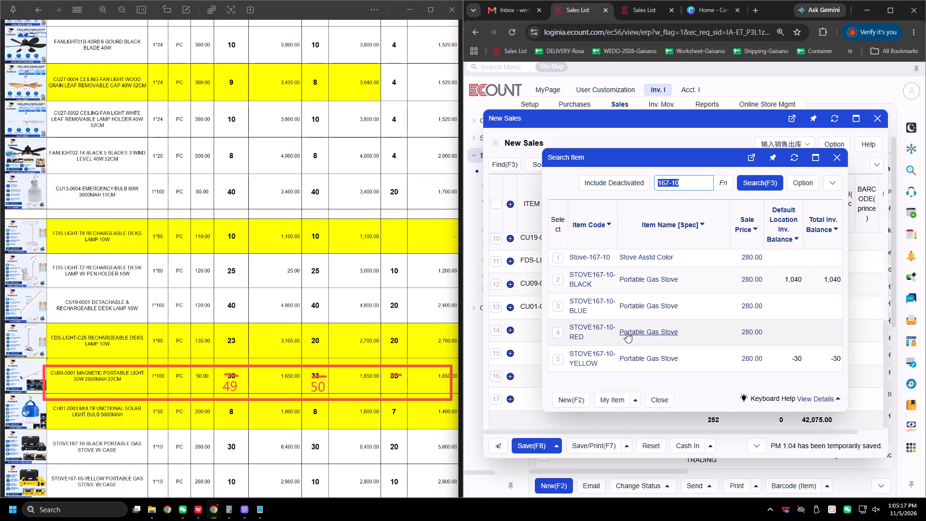
click(558, 280)
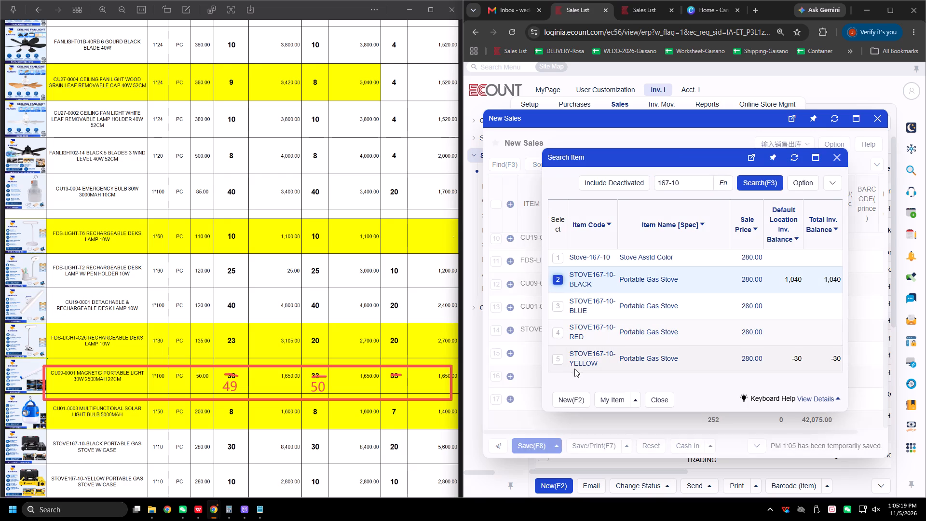
click(559, 358)
click(839, 154)
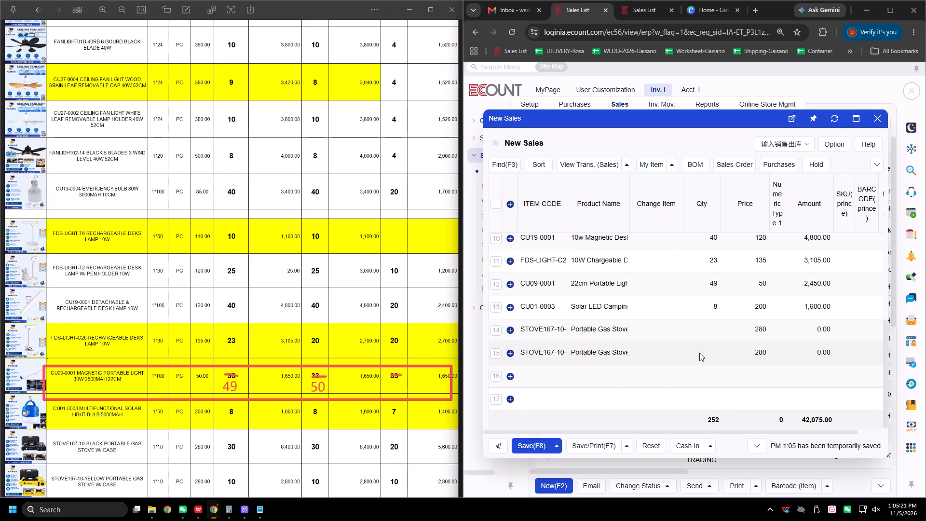
Set the quantities of the STOVE167-10 portable gas stoves to 30 on item line 14 and 10 on line 15.
click(714, 327)
text(30)
key(Return)
click(708, 354)
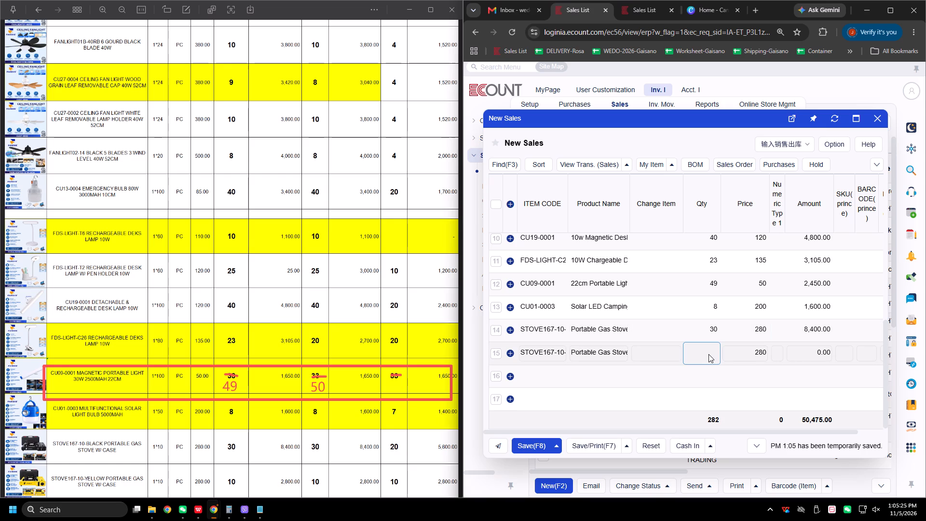
text(10)
key(Return)
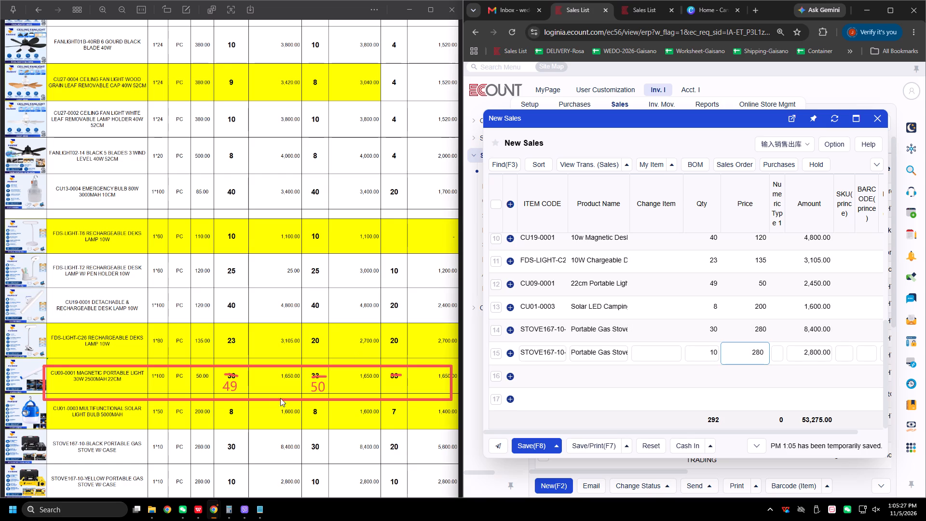
drag(262, 408, 259, 360)
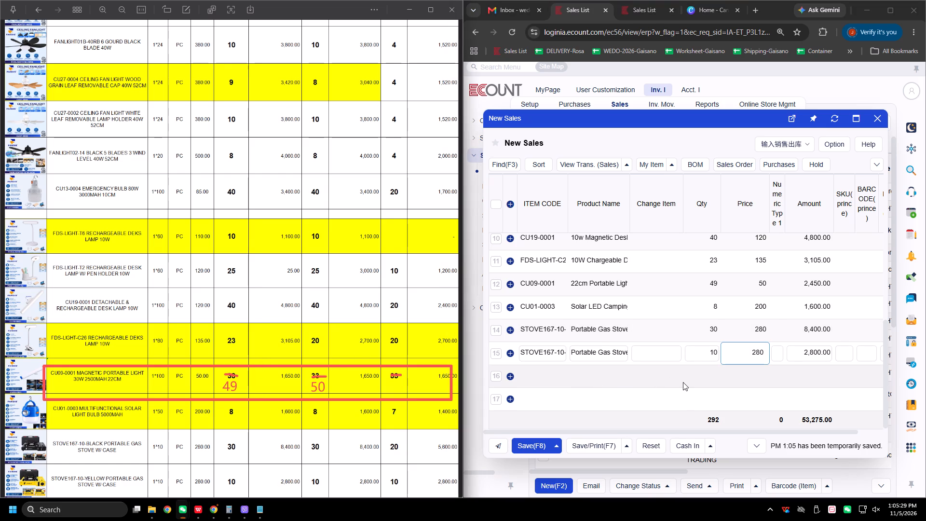
click(683, 382)
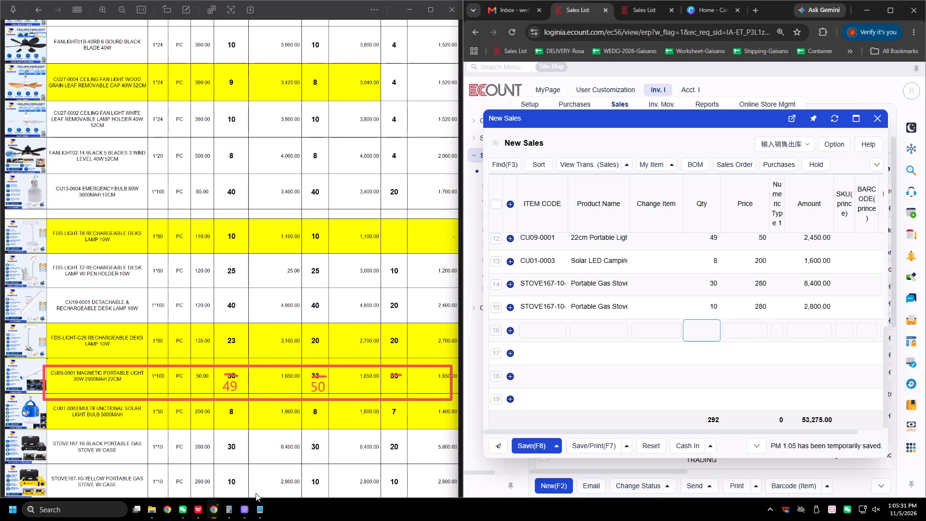
Switch to the worksheet in WPS and set the CU09-0001 quantities to 49 for AAA Shopping Center and 50 for Manggahan Center.
click(203, 476)
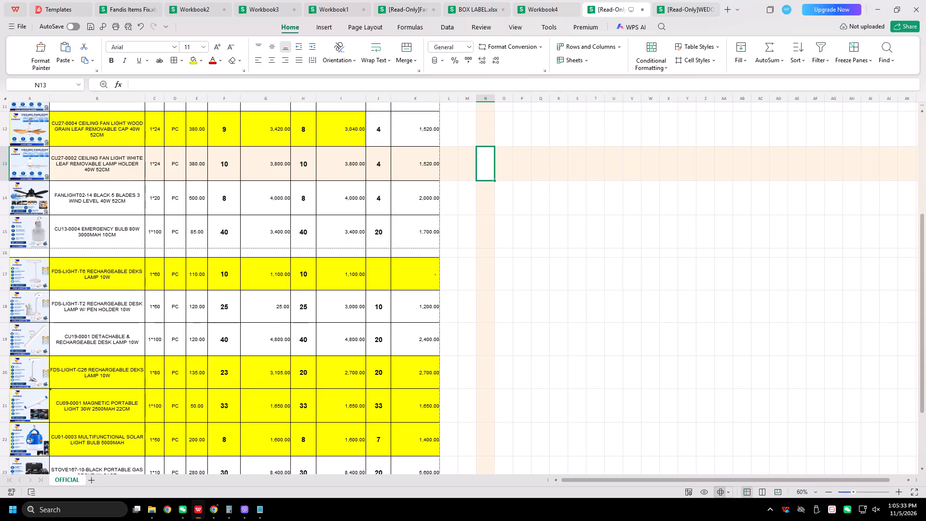
scroll(296, 320, down, 3)
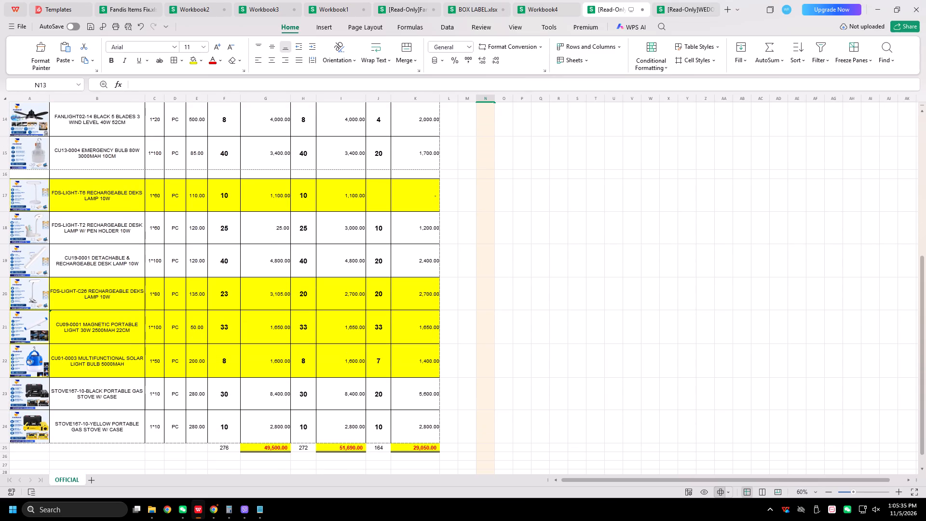
scroll(286, 275, up, 2)
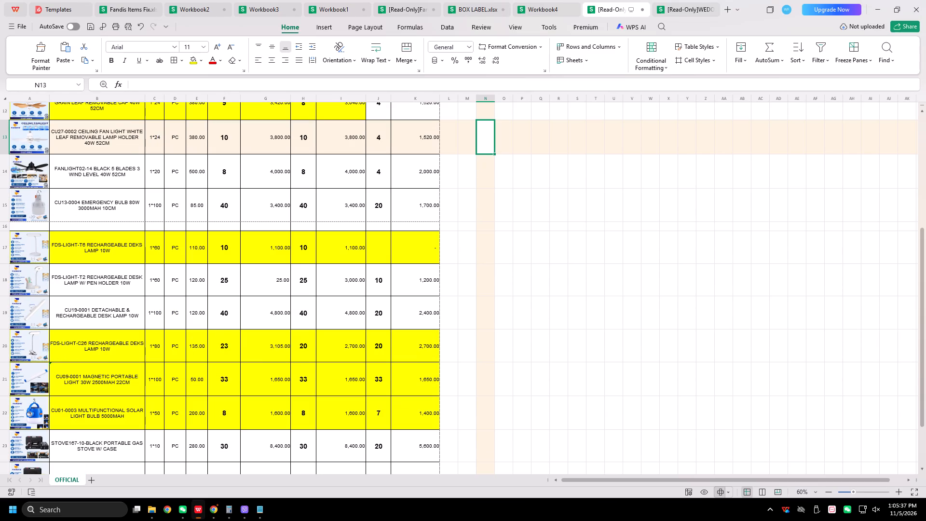
scroll(234, 223, up, 2)
scroll(231, 272, down, 4)
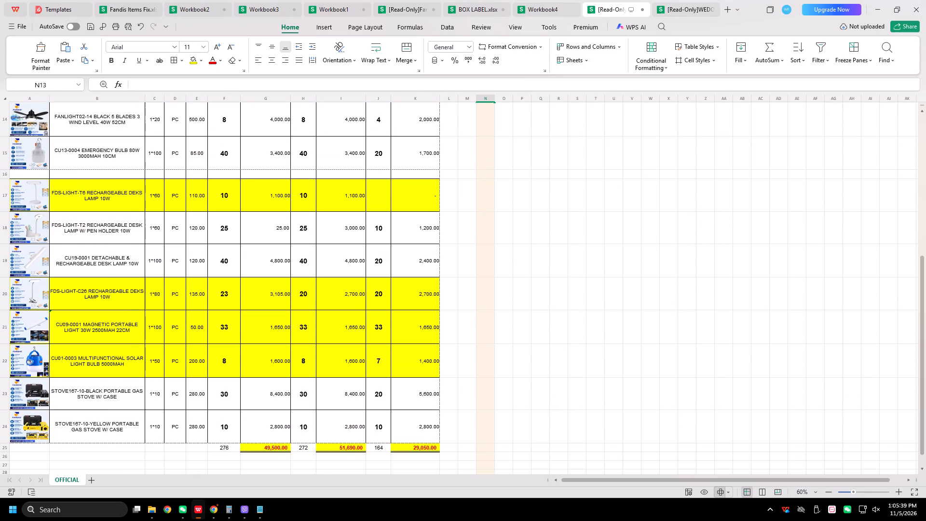
click(226, 323)
text(49)
key(Tab)
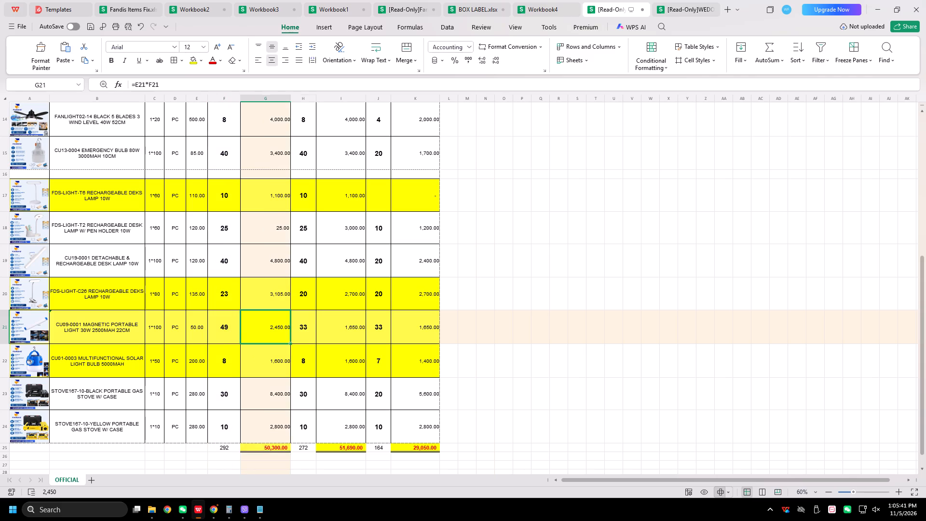
key(Tab)
text(50)
key(Return)
Clear the ShopSave Center quantity in the CU09-0001 row.
key(Up)
key(Right)
key(Right)
key(Right)
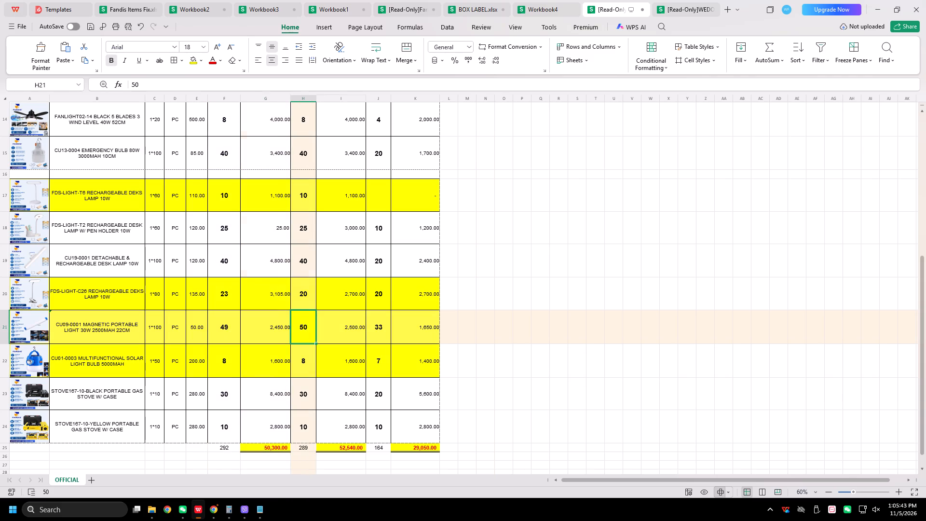
key(Right)
key(Delete)
key(Left)
Compare the sale's totals in Ecount with the WPS worksheet's AAA Shopping Center column and look through its item rows.
key(alt+Tab)
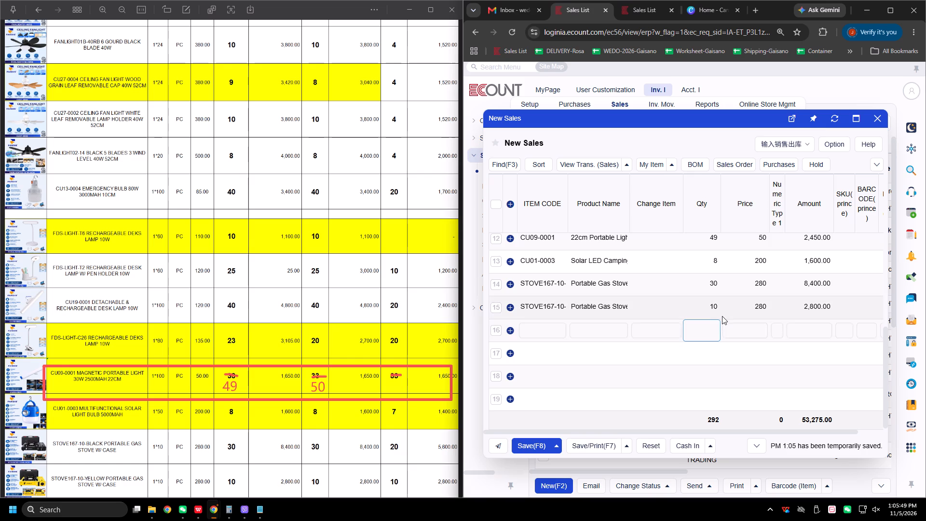
key(alt+Tab)
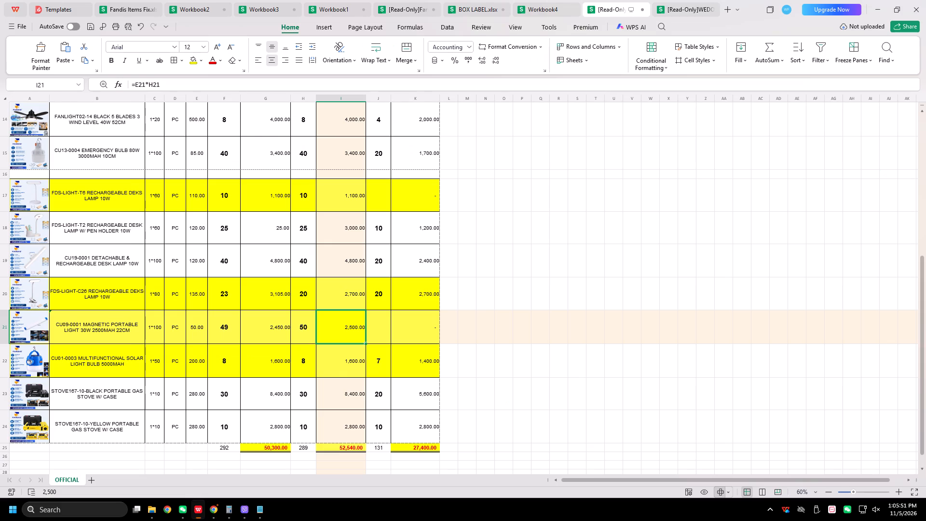
scroll(62, 219, up, 5)
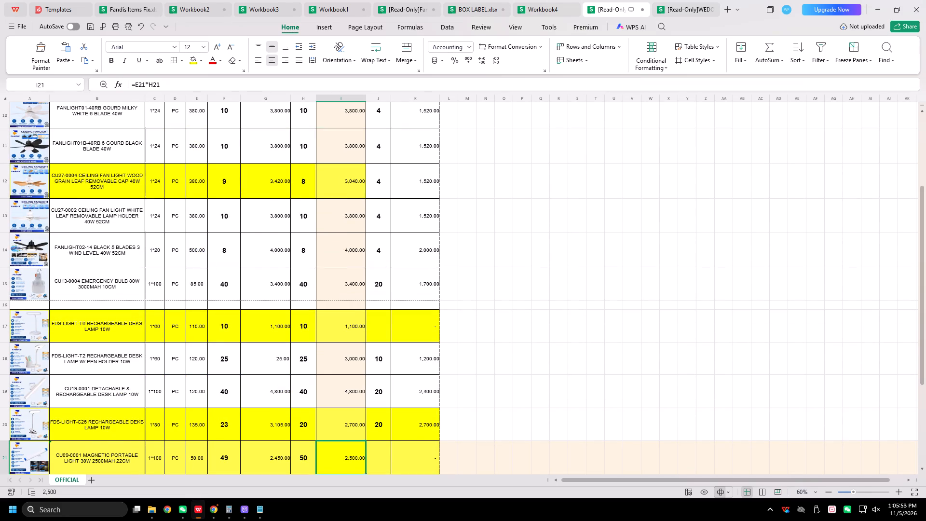
scroll(52, 220, up, 4)
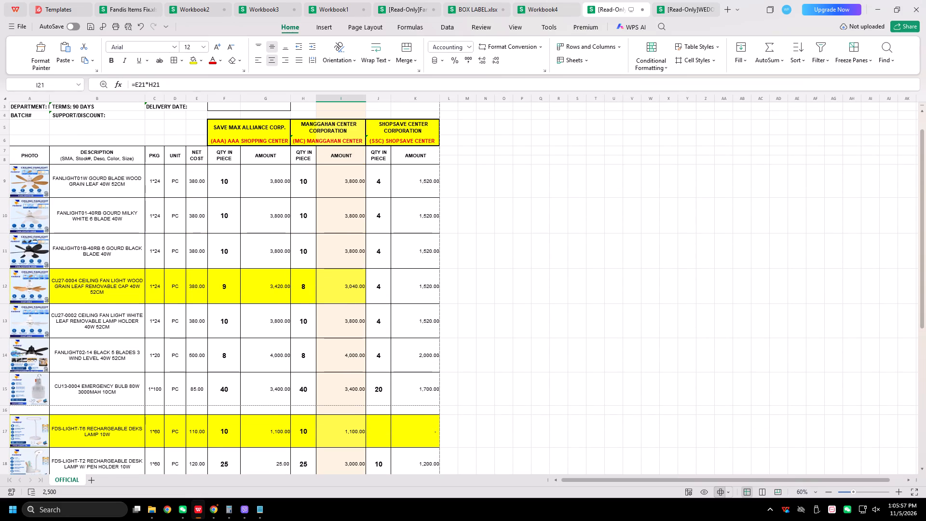
scroll(226, 193, down, 4)
scroll(239, 213, up, 3)
scroll(239, 213, down, 1)
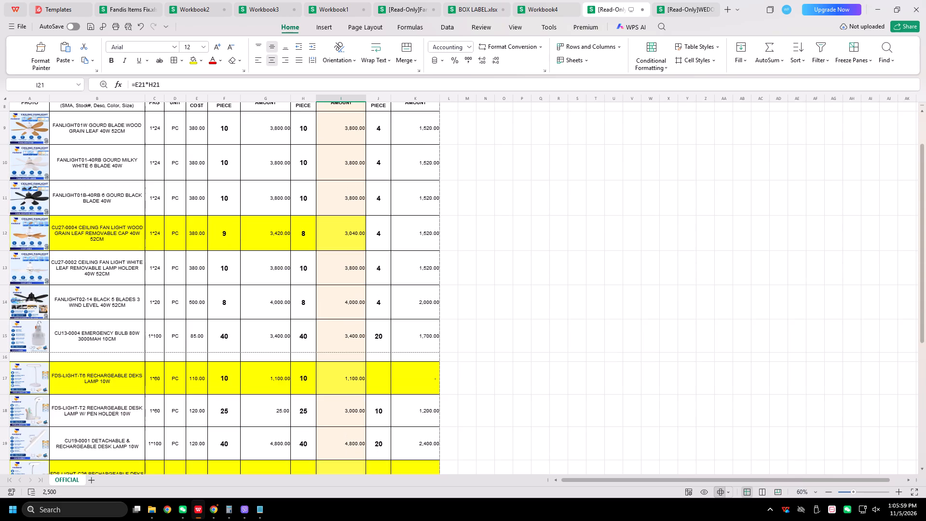
scroll(240, 215, down, 3)
scroll(241, 279, down, 1)
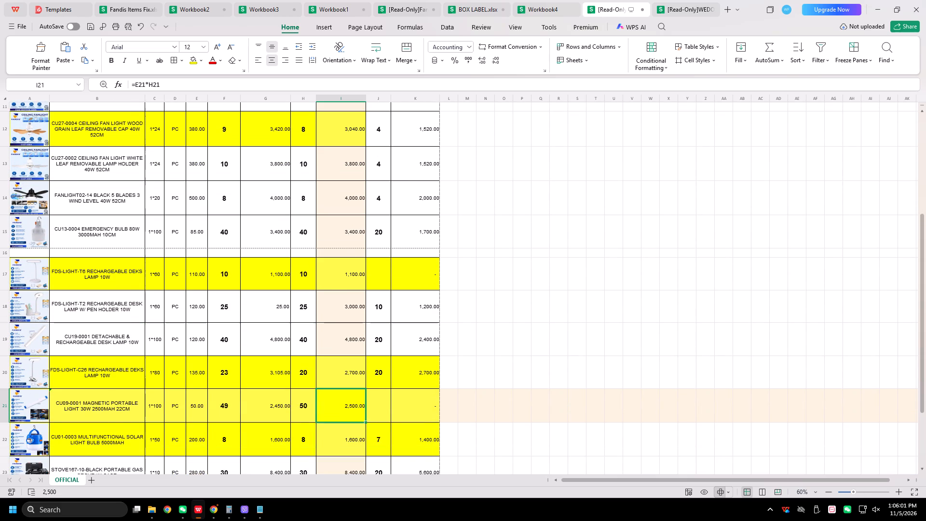
scroll(241, 279, down, 2)
Switch back to the Ecount sale and check its header and item lines against the marked-up worksheet image.
key(alt+Tab)
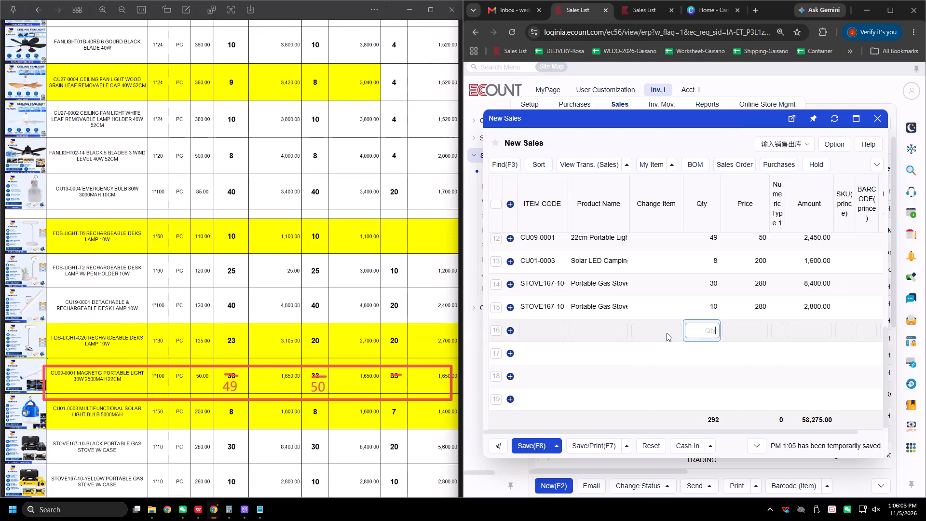
scroll(669, 328, up, 2)
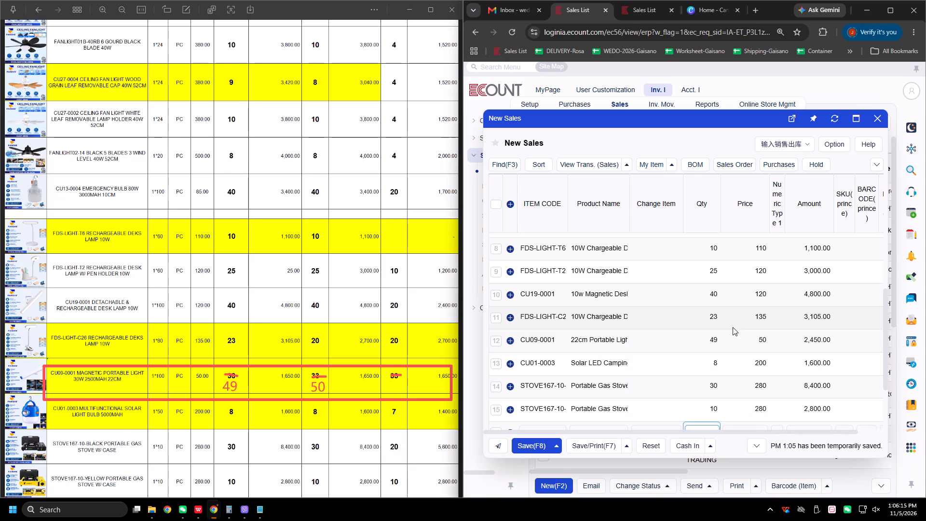
scroll(719, 257, up, 2)
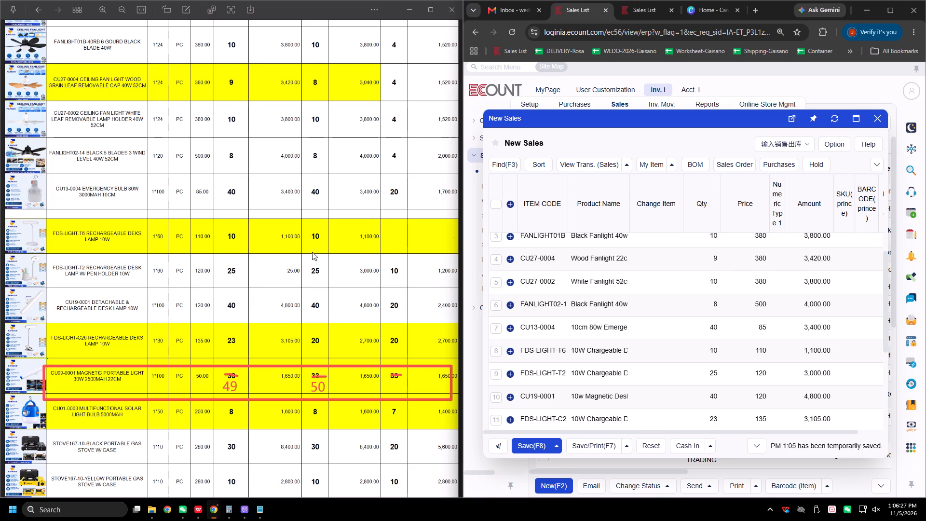
drag(272, 160, 273, 315)
scroll(720, 312, up, 2)
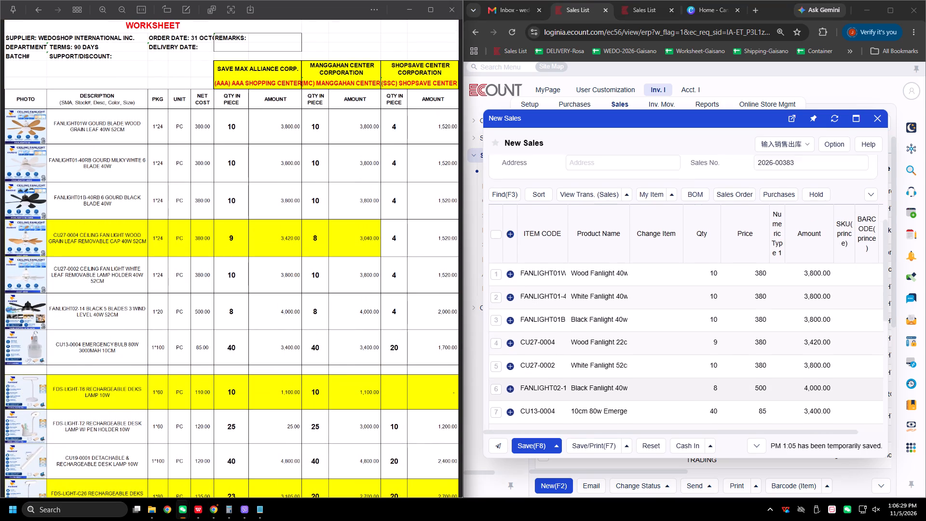
scroll(703, 320, down, 1)
scroll(703, 320, up, 4)
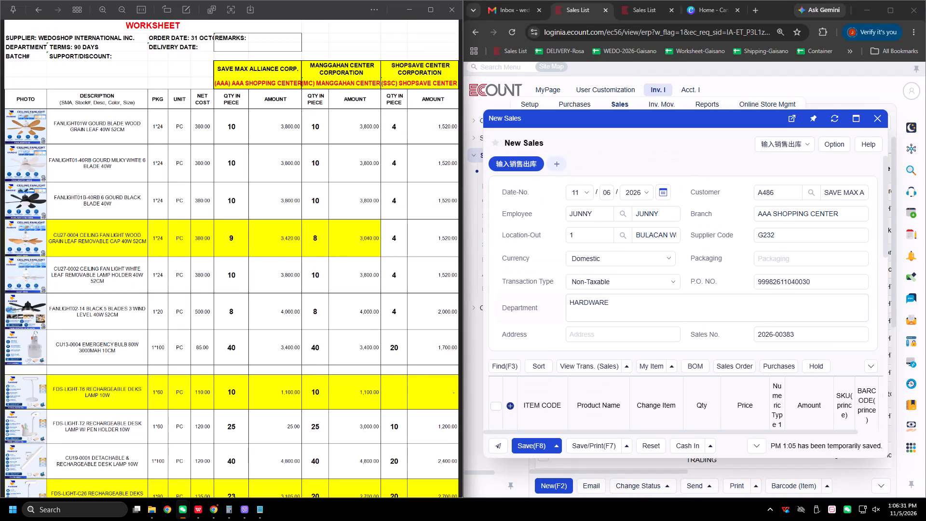
scroll(690, 315, down, 9)
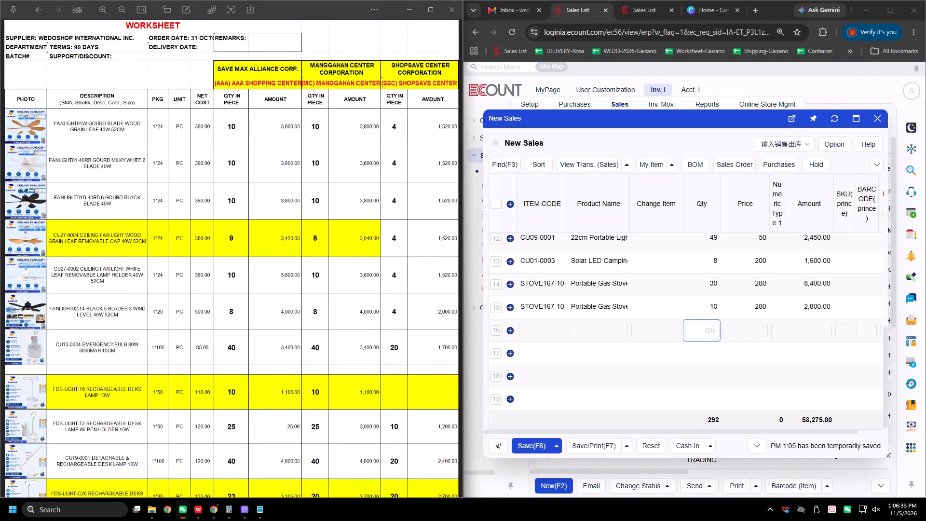
Return to the WPS worksheet and select the AAA Shopping Center amounts in rows 9 to 24 to check their sum.
key(alt+Tab)
key(alt+Tab)
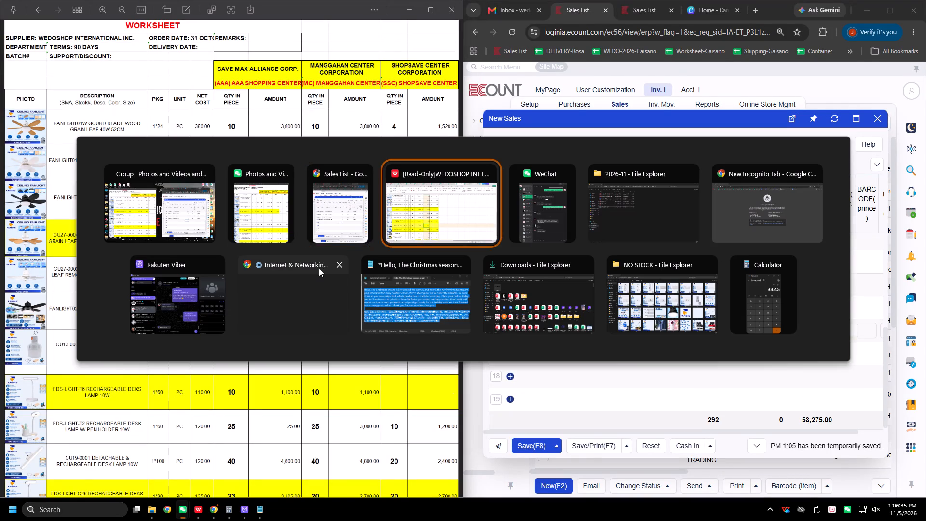
scroll(260, 291, down, 4)
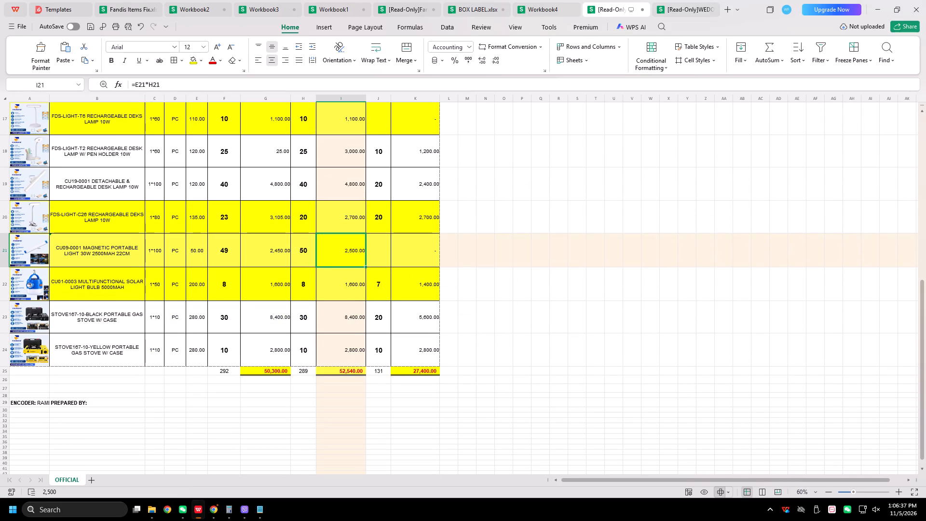
drag(270, 354, 271, 211)
scroll(260, 242, up, 13)
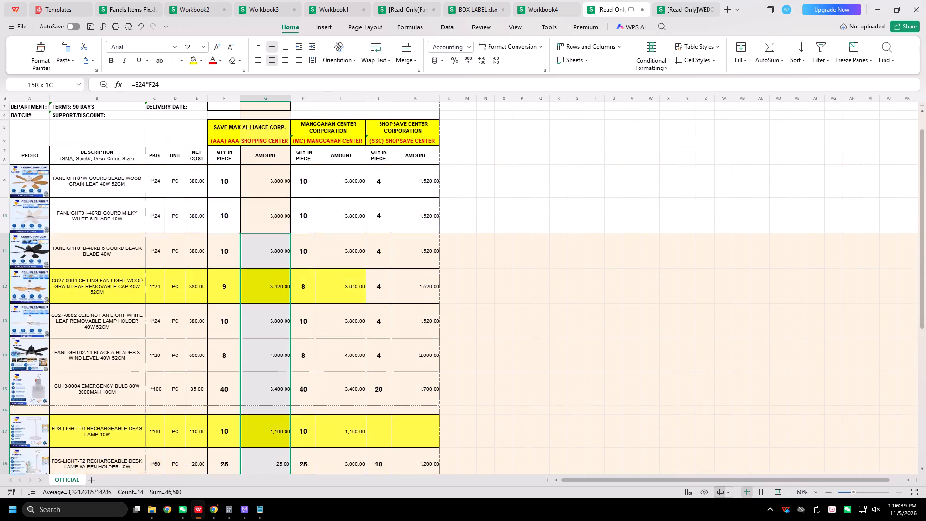
drag(271, 211, 270, 197)
scroll(272, 285, down, 10)
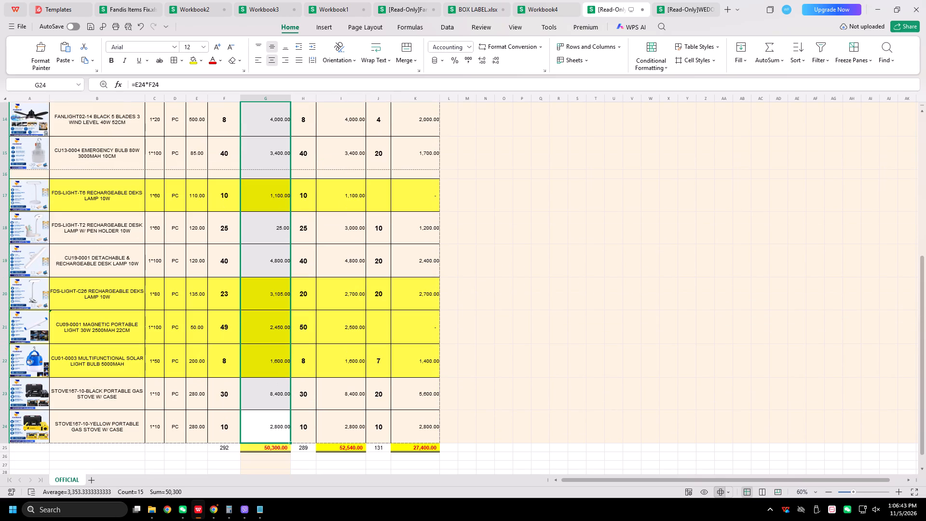
Delete the empty row 16 between the CU13-0004 and FDS-LIGHT-T6 items in the worksheet.
click(2, 173)
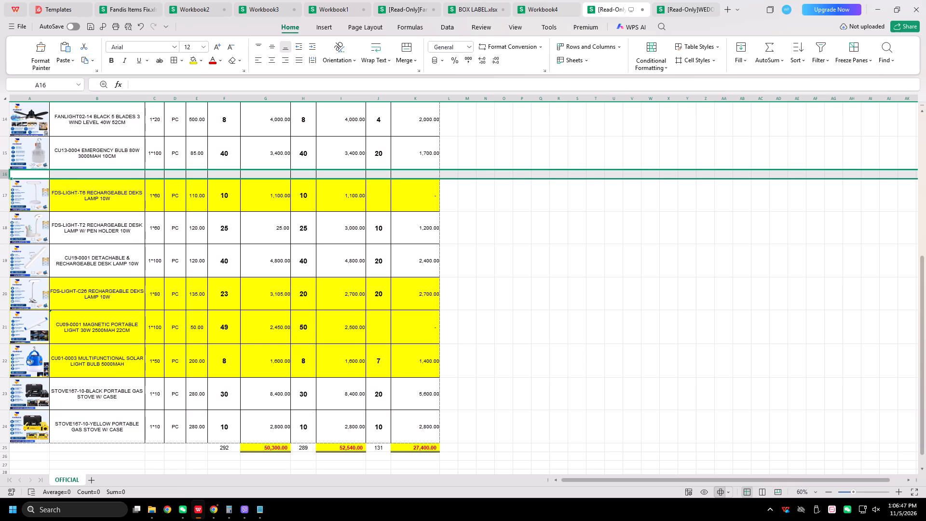
right_click(2, 173)
click(30, 203)
click(545, 245)
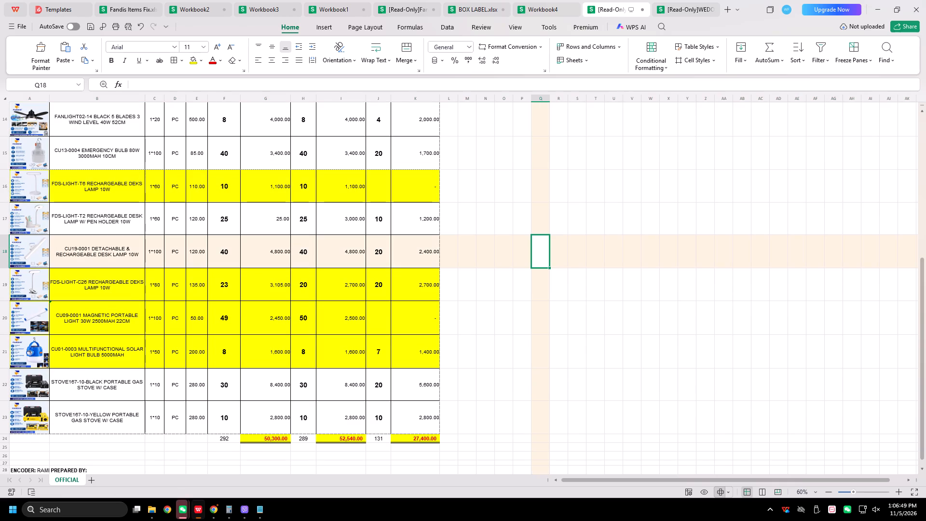
Check the latest message in the AAA MDSG 2 WeChat chat and return to the WPS worksheet.
click(844, 468)
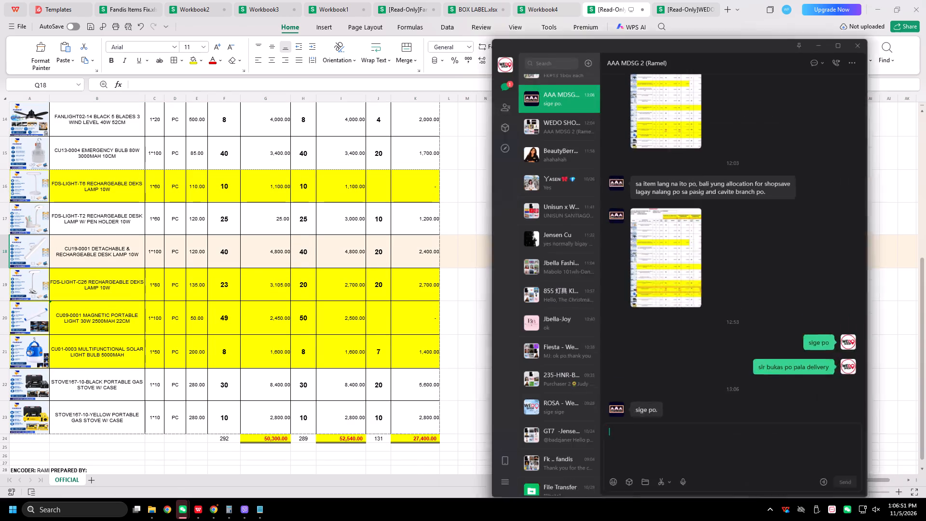
click(875, 10)
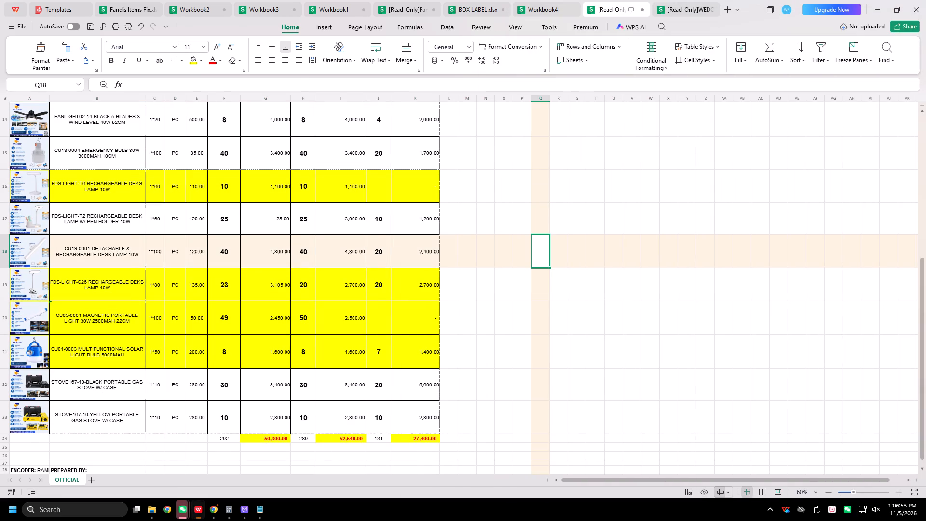
Select the AAA Shopping Center amounts in G9:G23 to check their sum and review each item's amount.
drag(275, 426, 272, 189)
scroll(280, 202, up, 8)
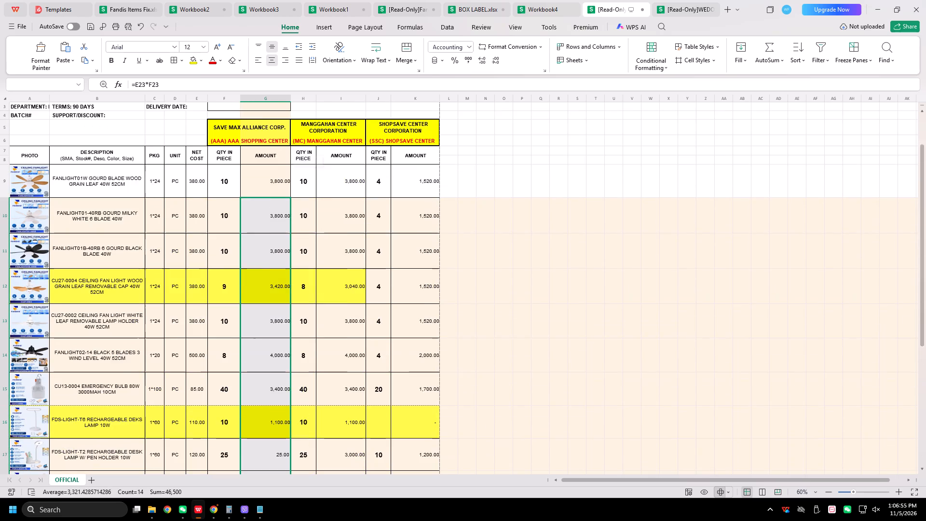
scroll(272, 189, up, 3)
drag(272, 189, 272, 209)
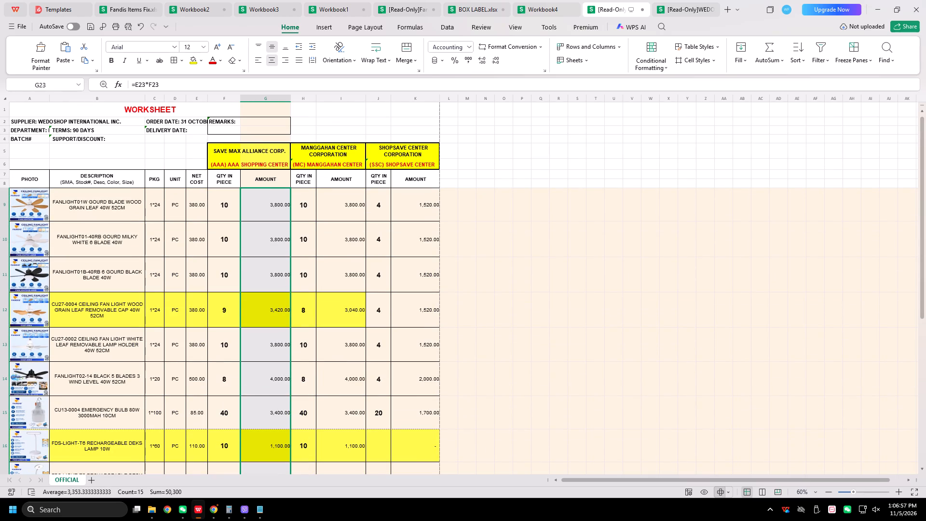
scroll(271, 216, down, 5)
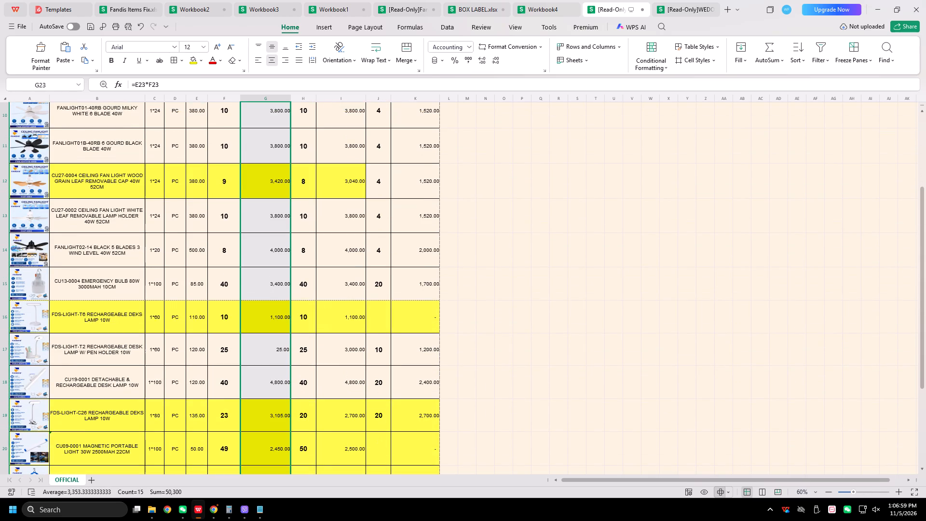
scroll(268, 220, down, 3)
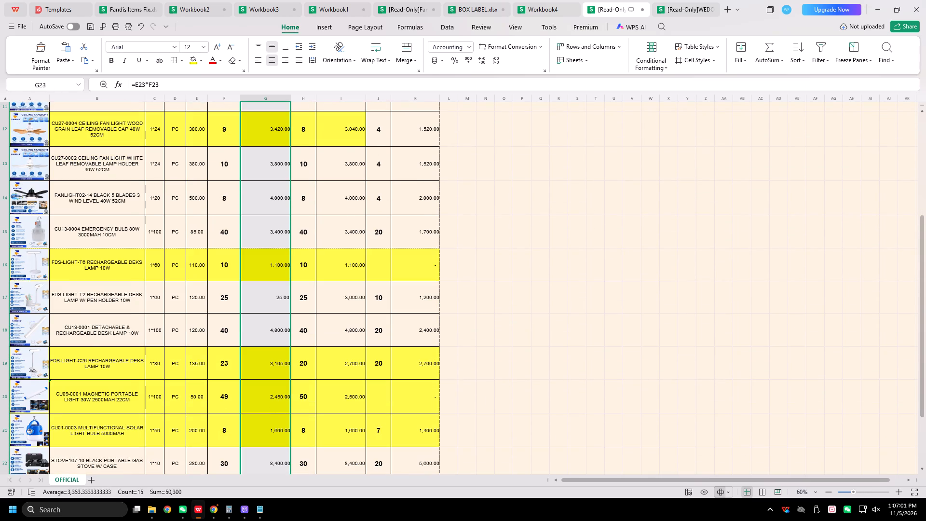
Open the marked-up worksheet image from the AAA MDSG 2 WeChat chat, check its item rows, and return to the WPS worksheet.
key(alt+Tab)
click(720, 224)
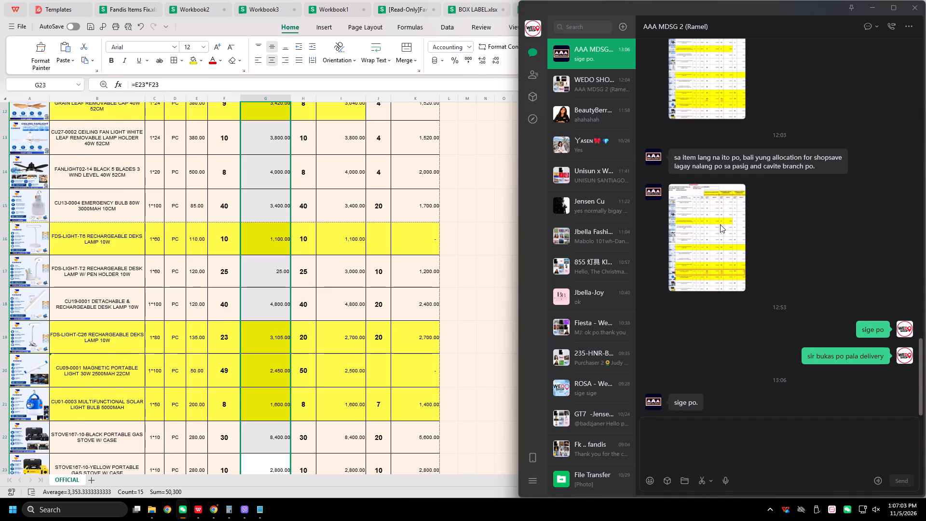
drag(306, 359, 313, 167)
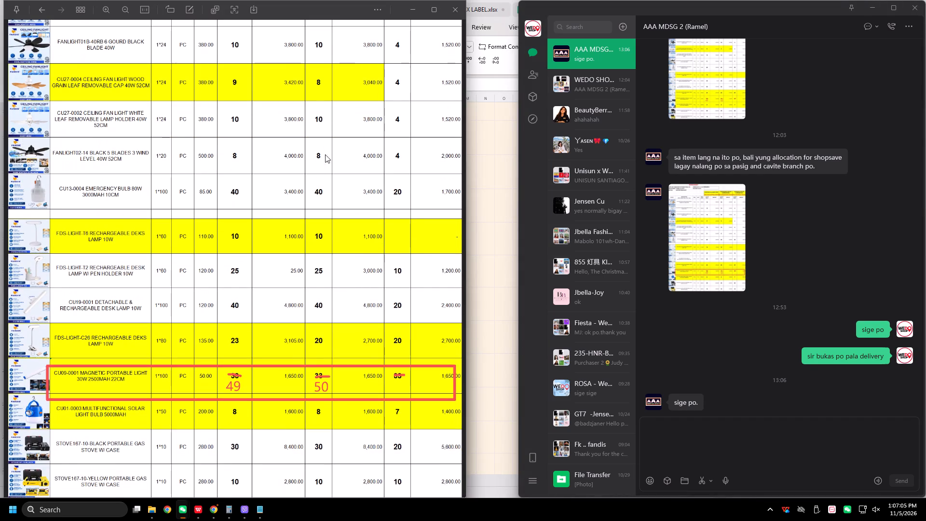
click(413, 14)
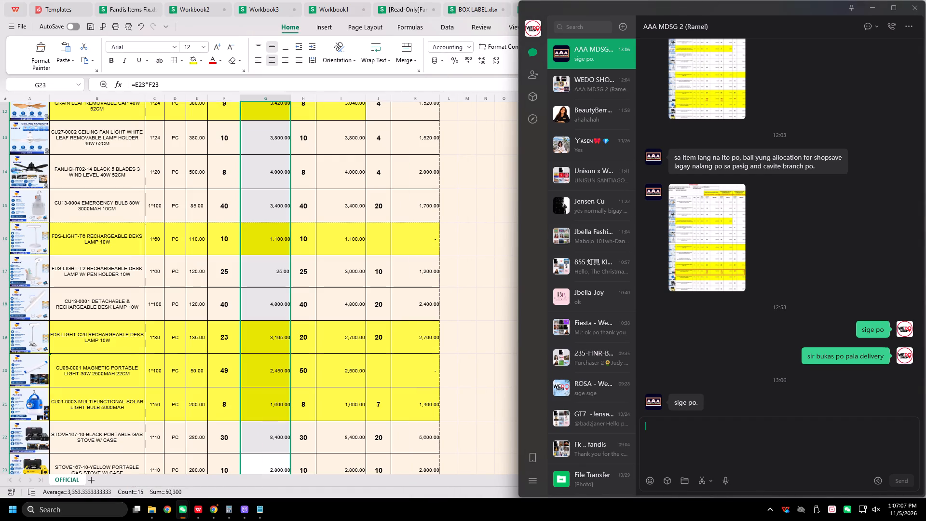
click(272, 366)
Bring up the Ecount sale beside the marked-up image and review its item lines, quantities and amounts.
key(alt+Tab)
key(alt+Tab)
key(alt+Tab)
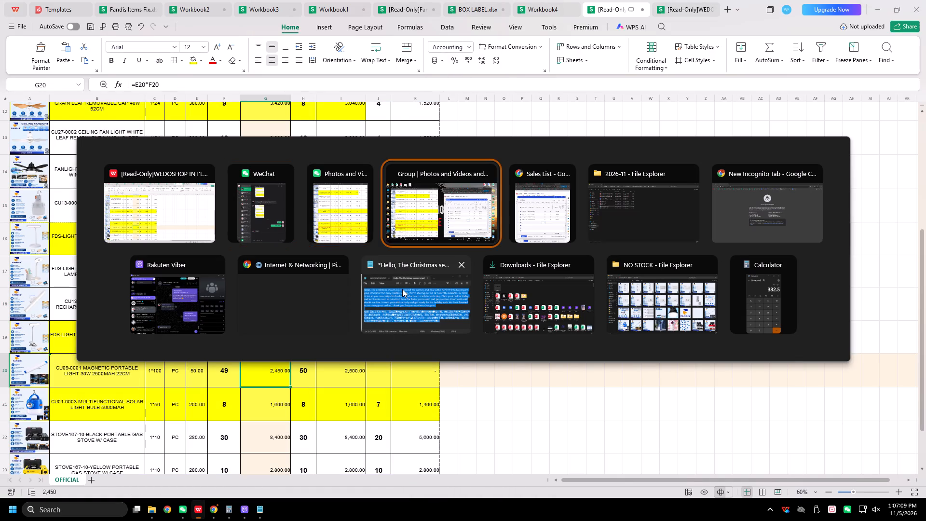
scroll(703, 296, up, 2)
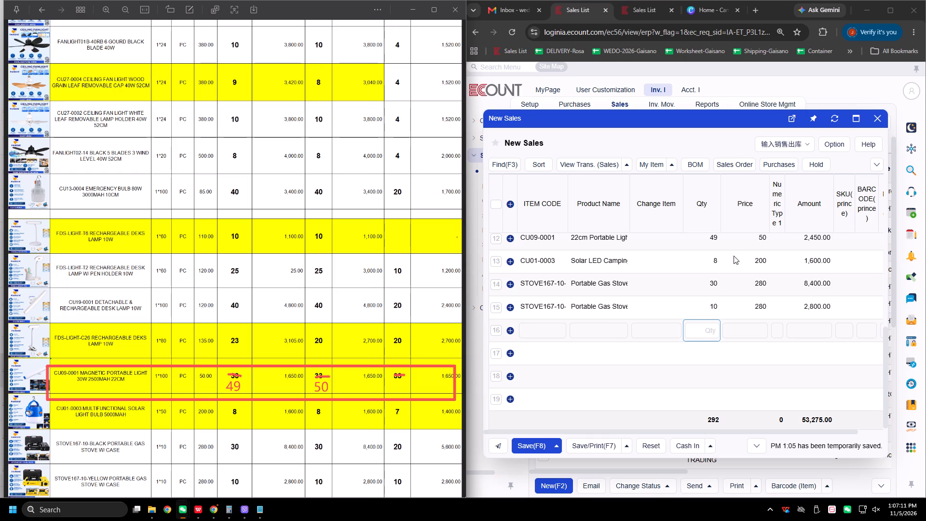
scroll(761, 358, up, 2)
click(694, 364)
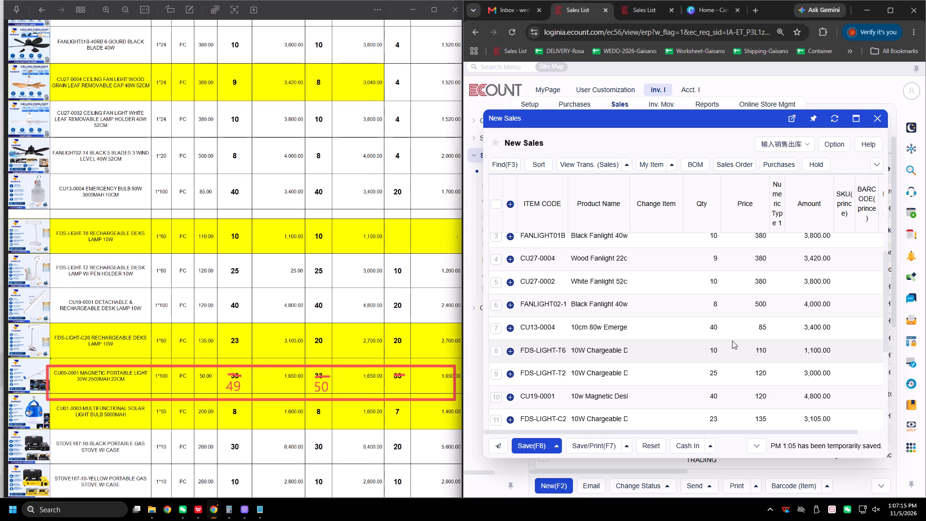
scroll(713, 315, down, 4)
scroll(713, 315, up, 3)
scroll(713, 318, down, 1)
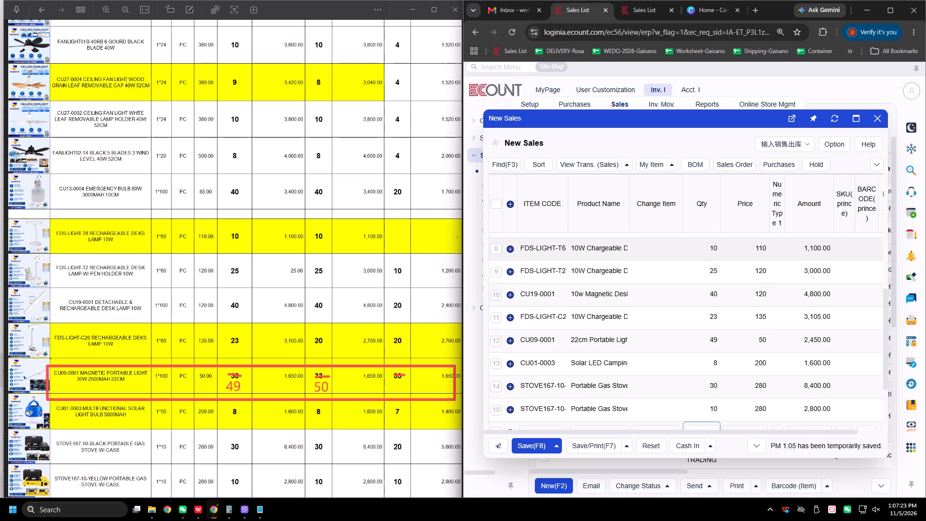
scroll(761, 250, up, 1)
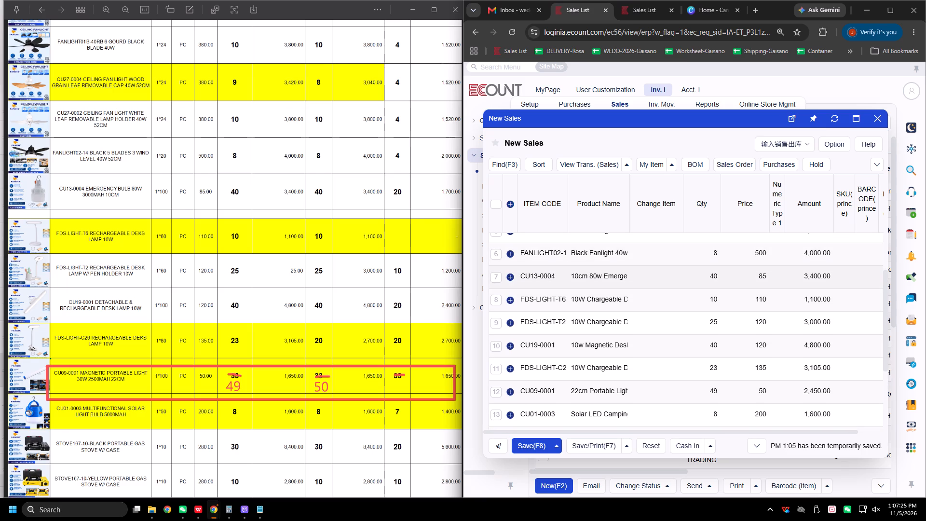
scroll(777, 260, up, 1)
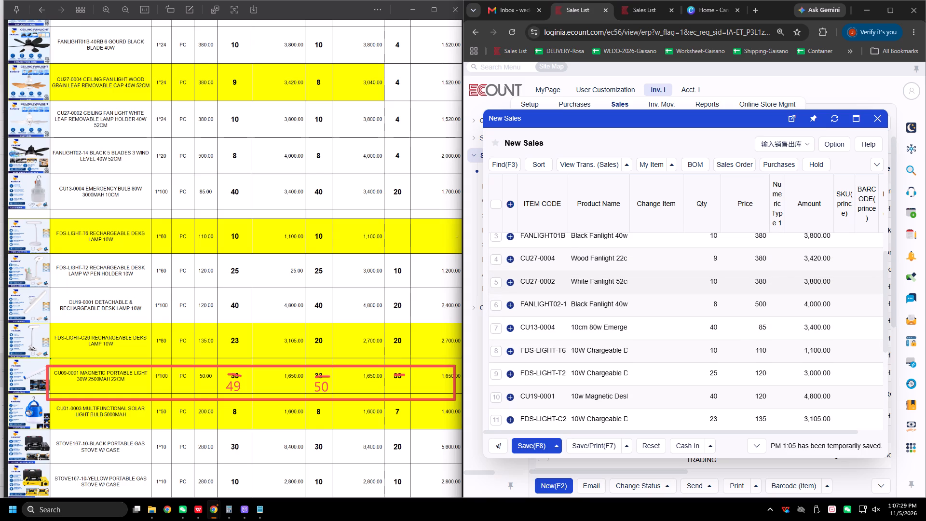
scroll(767, 280, up, 2)
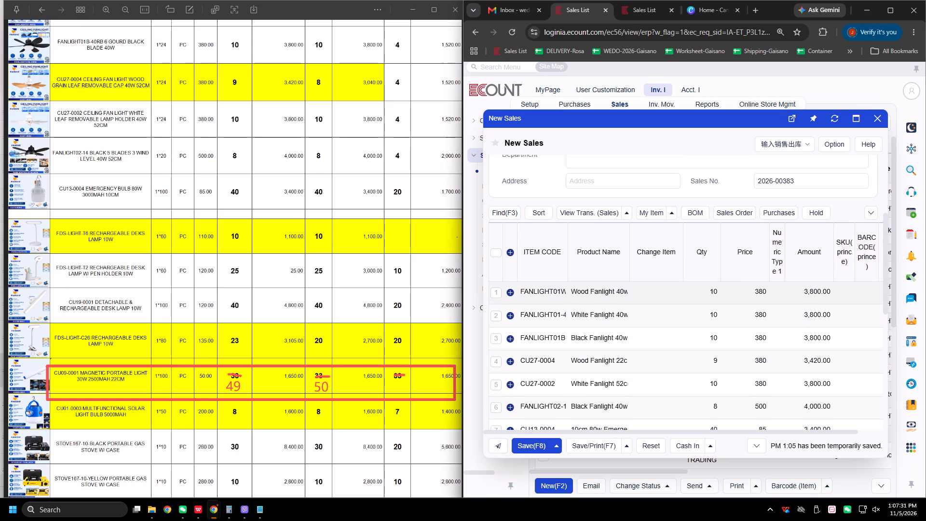
Compare the AAA Shopping Center amounts in the worksheet image with the Ecount sale lines, from the first fan light onward.
drag(277, 138, 273, 213)
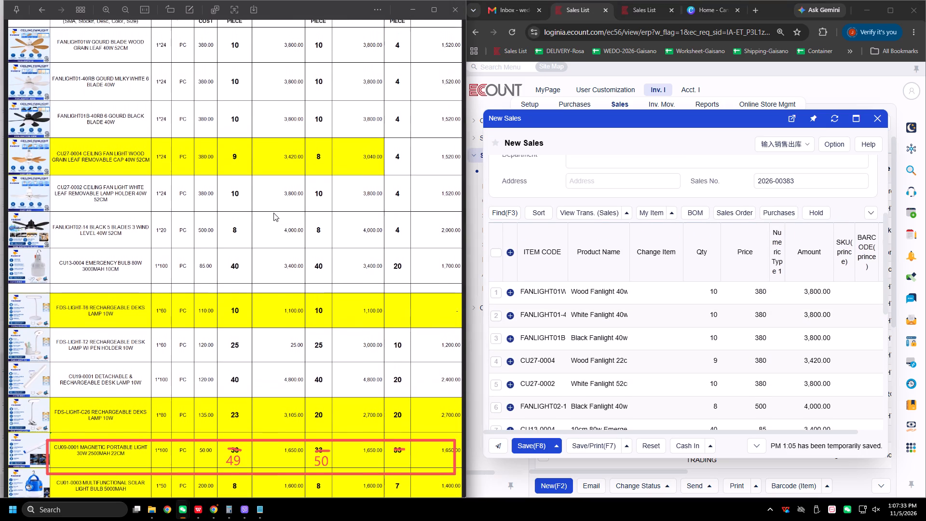
drag(273, 213, 277, 217)
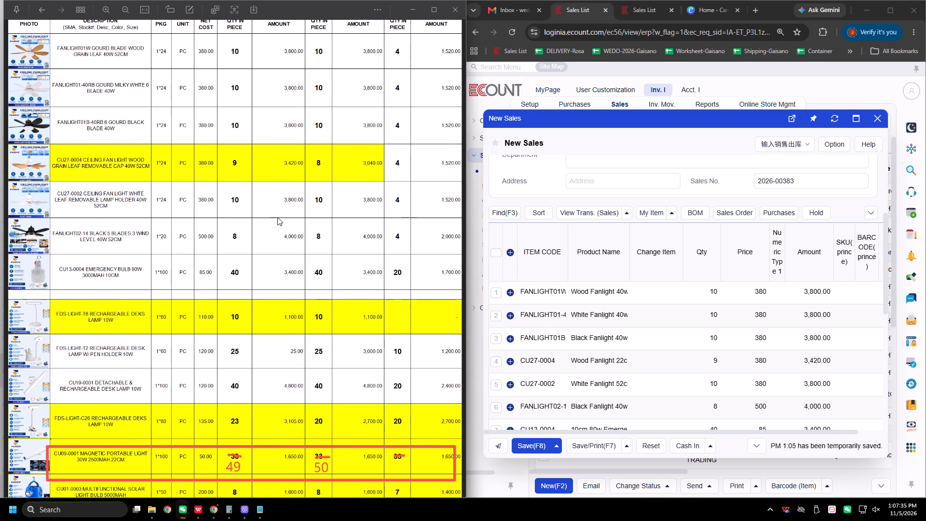
drag(277, 217, 278, 206)
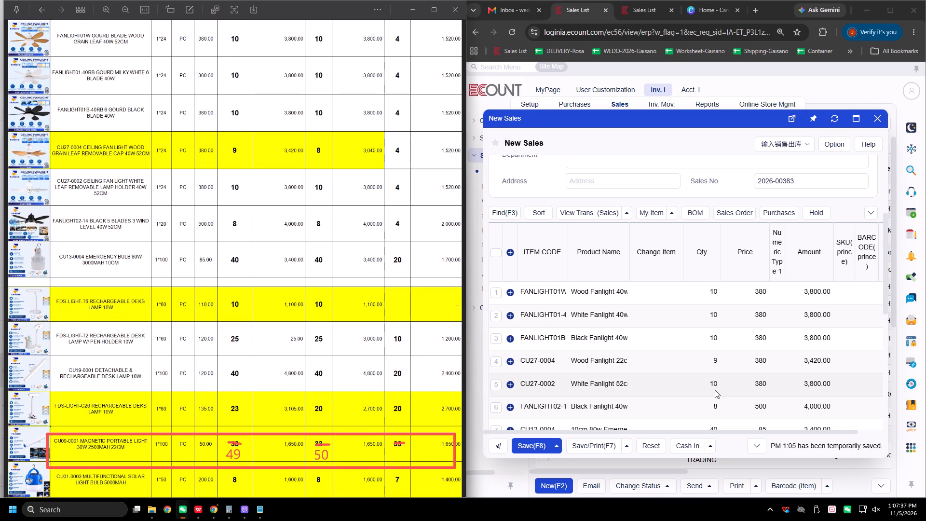
scroll(730, 408, down, 1)
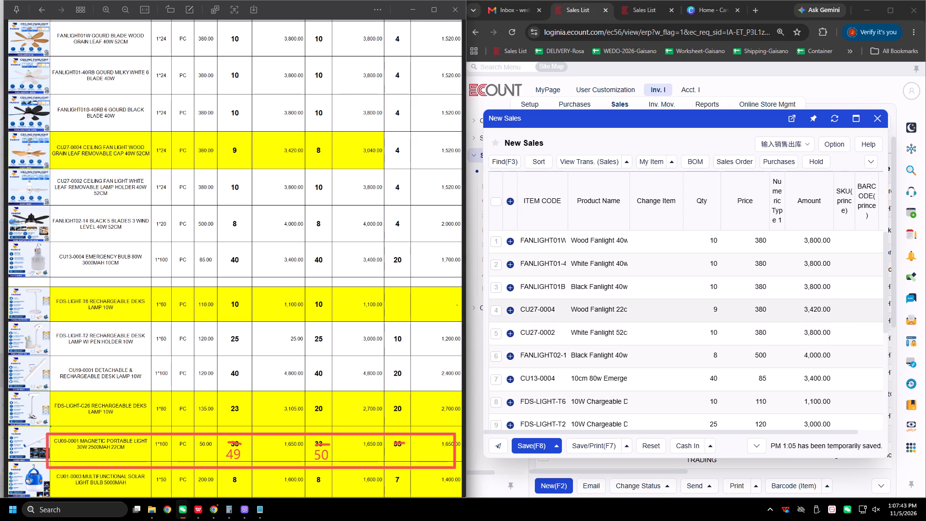
scroll(821, 276, up, 2)
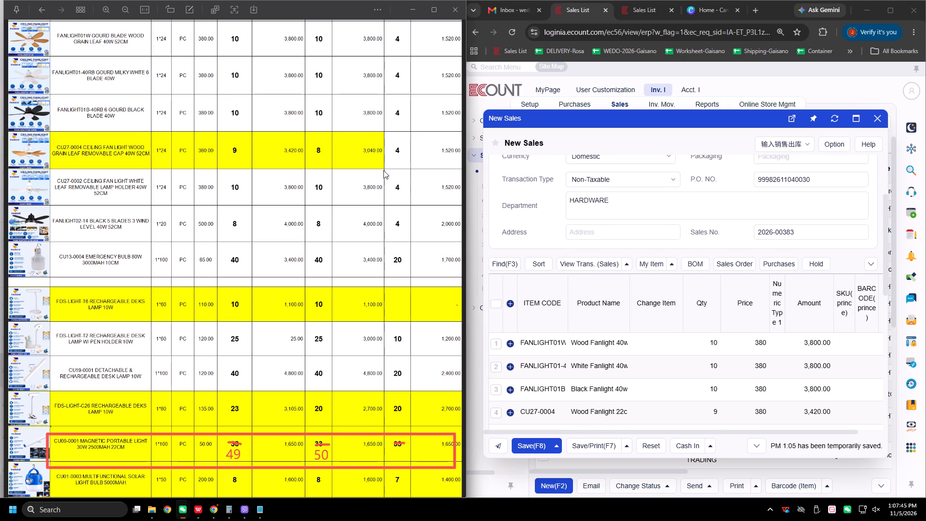
drag(379, 170, 379, 233)
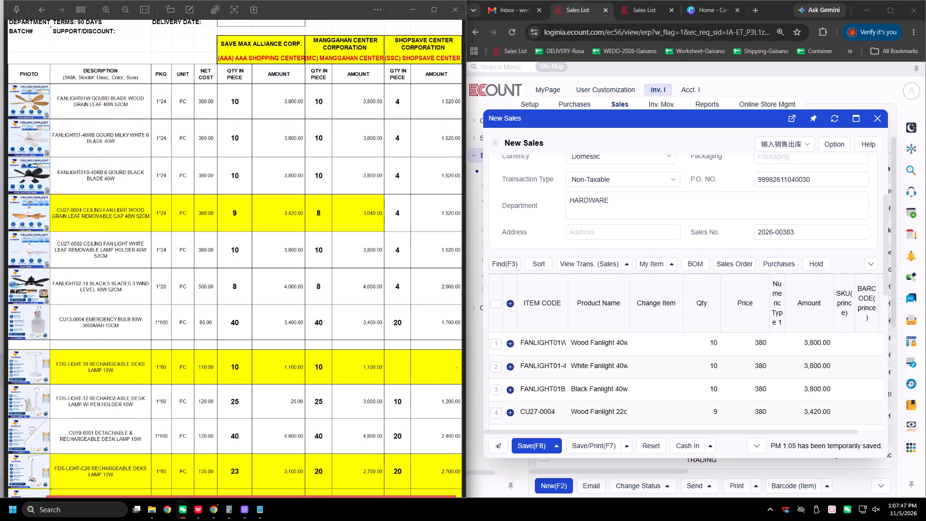
scroll(801, 333, down, 1)
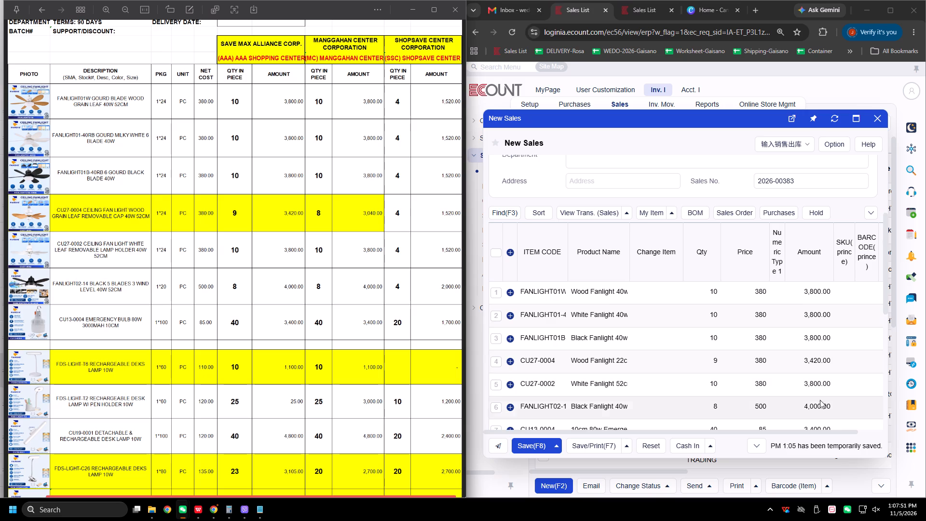
scroll(819, 403, down, 2)
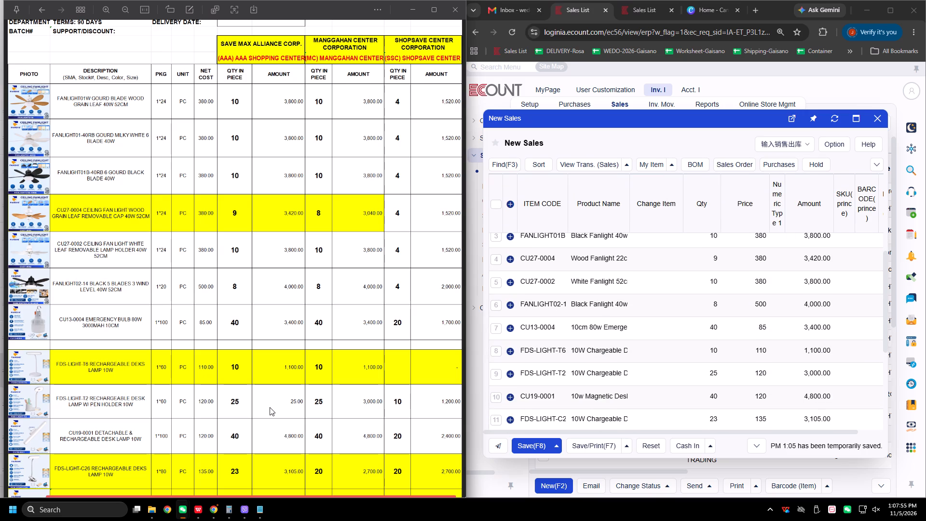
drag(270, 407, 273, 294)
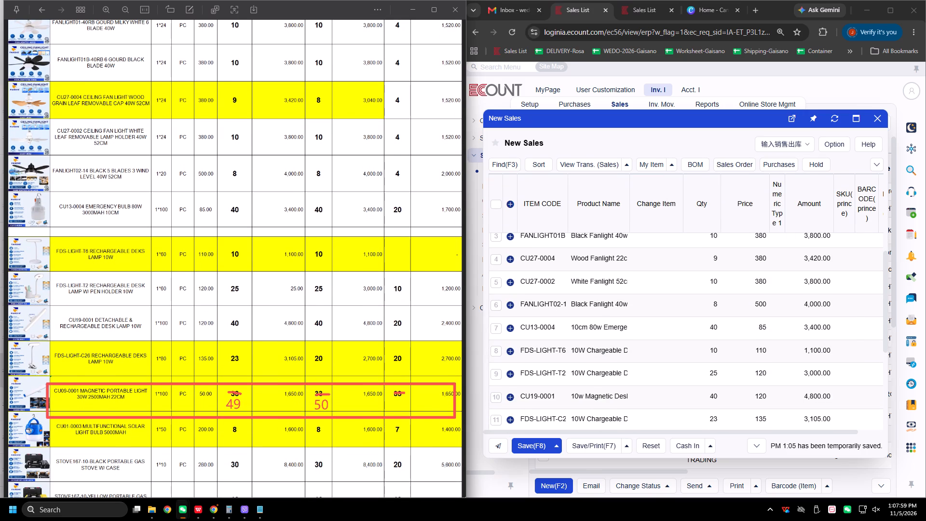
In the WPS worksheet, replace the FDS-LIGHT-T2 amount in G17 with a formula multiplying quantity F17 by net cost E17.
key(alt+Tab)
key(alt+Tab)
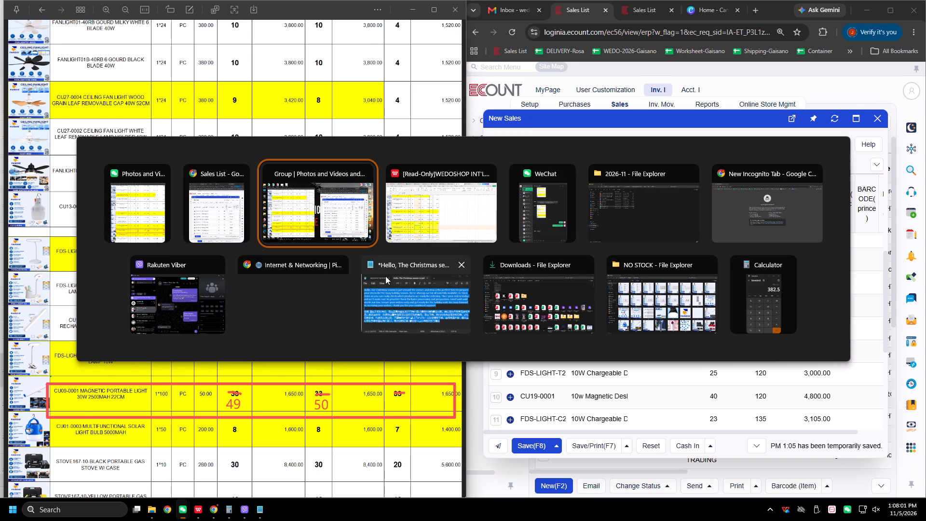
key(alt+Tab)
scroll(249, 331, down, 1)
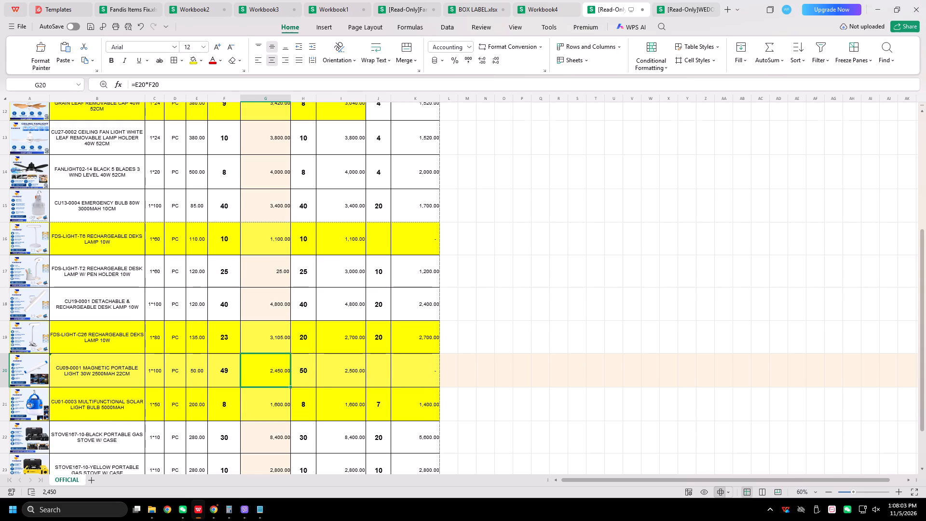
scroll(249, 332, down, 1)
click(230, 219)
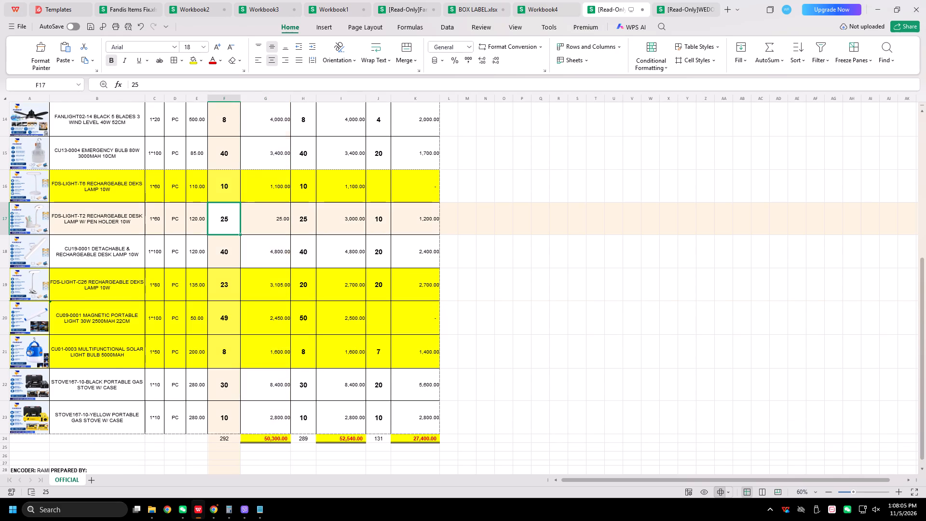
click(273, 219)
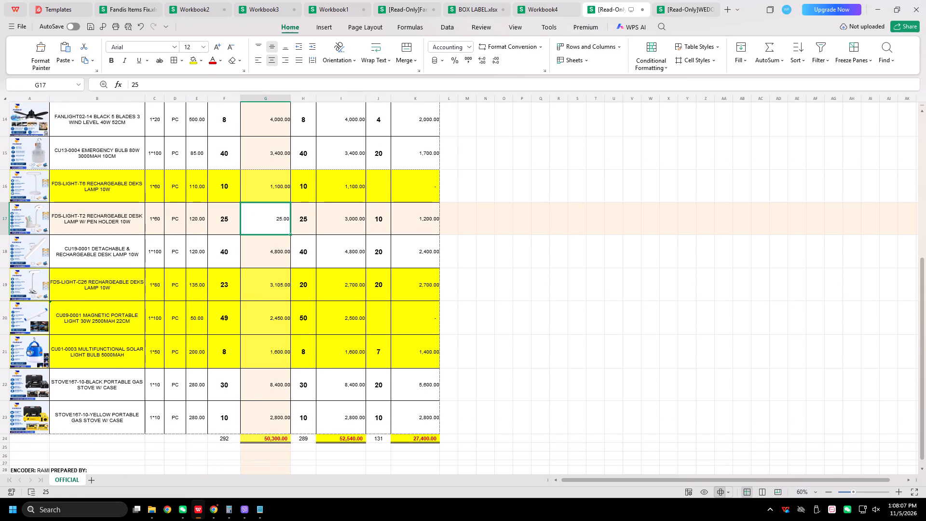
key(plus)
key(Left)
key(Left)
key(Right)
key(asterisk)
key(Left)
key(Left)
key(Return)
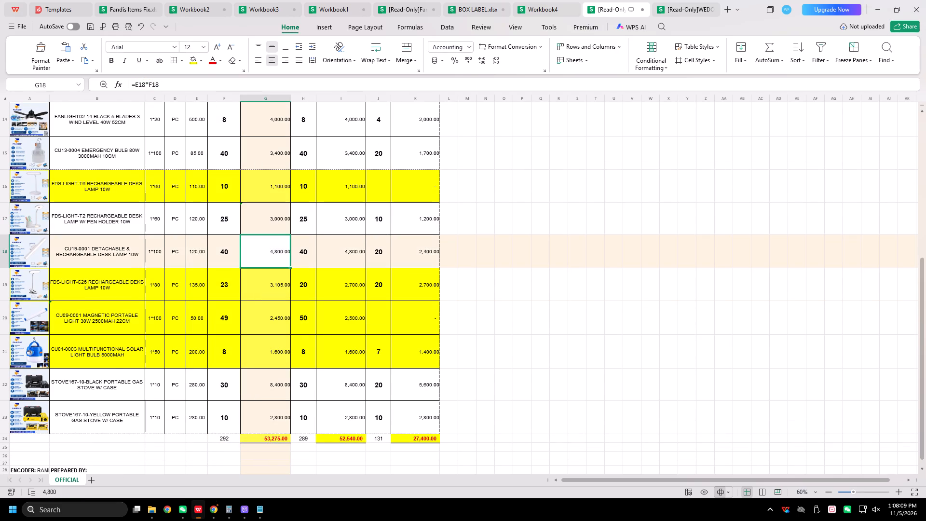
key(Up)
Fill the FDS-LIGHT-T6 amount formula from G16 down through G18.
click(267, 189)
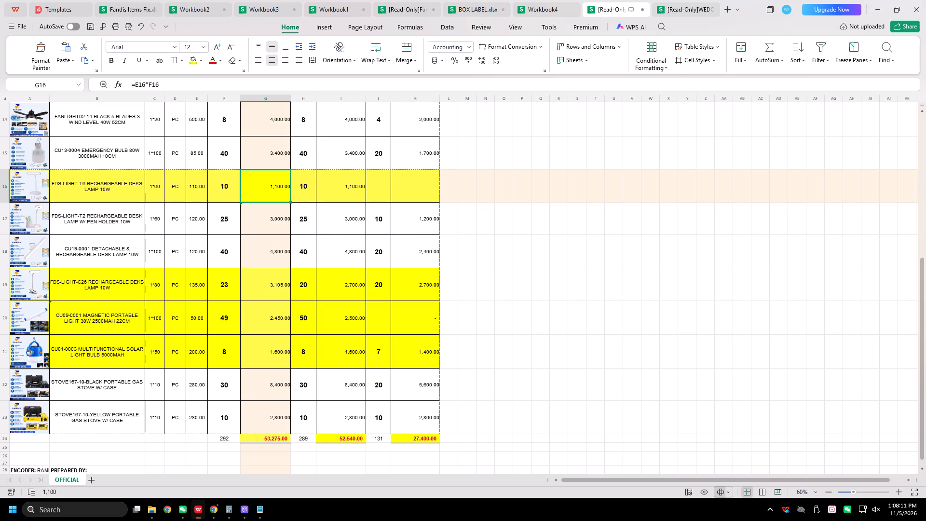
drag(292, 202, 287, 258)
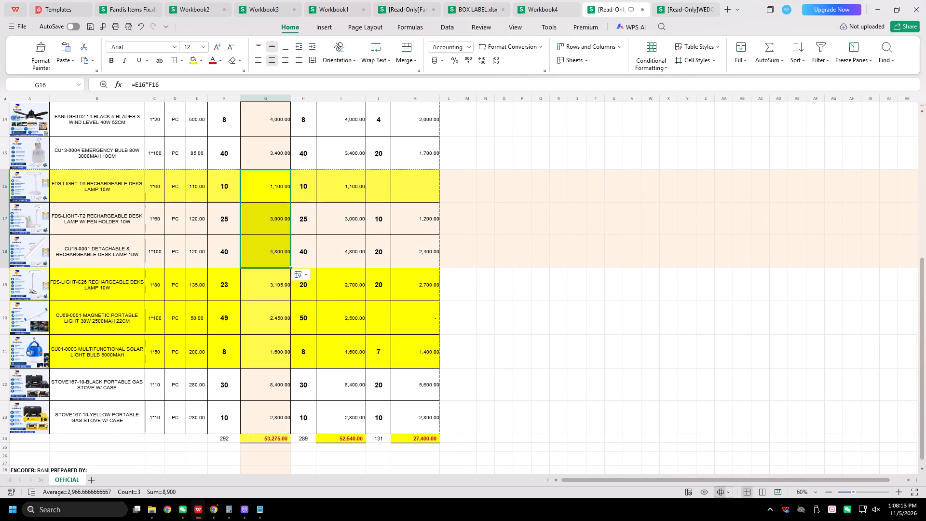
Clear the yellow fill from the FDS-LIGHT-T2 and CU19-0001 amounts in G17:G18.
drag(269, 214, 272, 251)
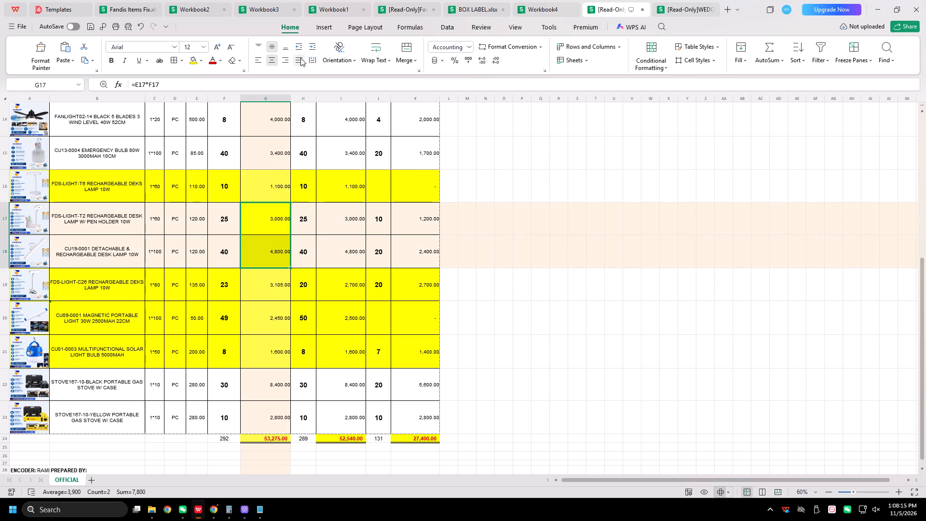
click(201, 62)
click(214, 78)
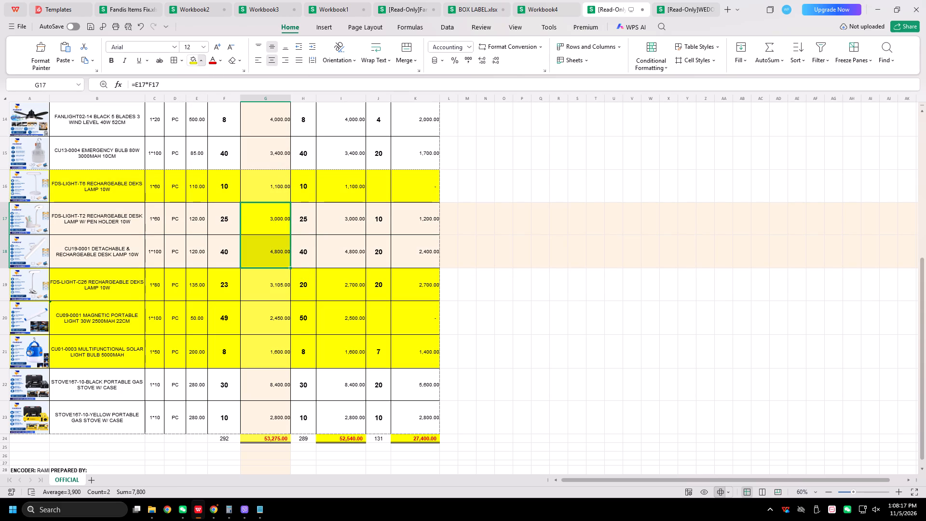
click(341, 244)
Switch back to the Ecount sale and check its total quantity and amount against the corrected worksheet.
key(alt+Tab)
key(alt+Tab)
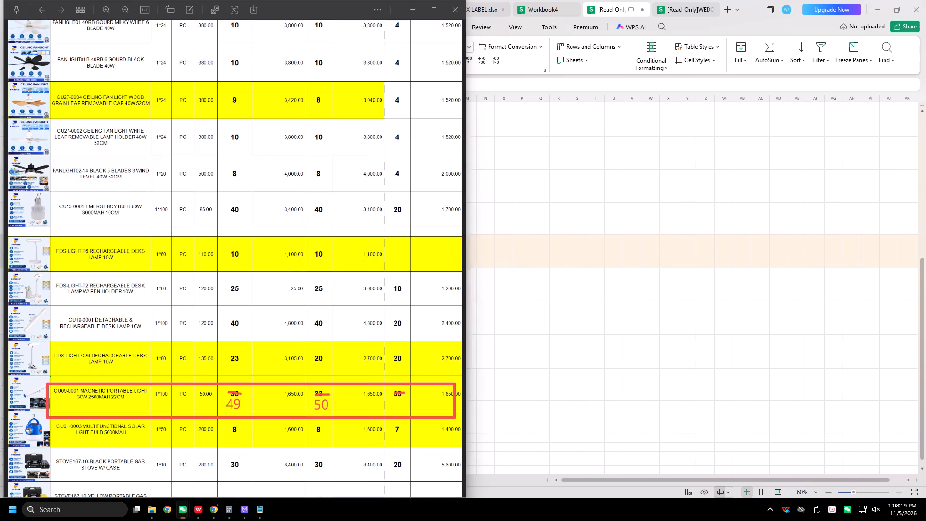
key(alt+Tab)
scroll(761, 349, down, 6)
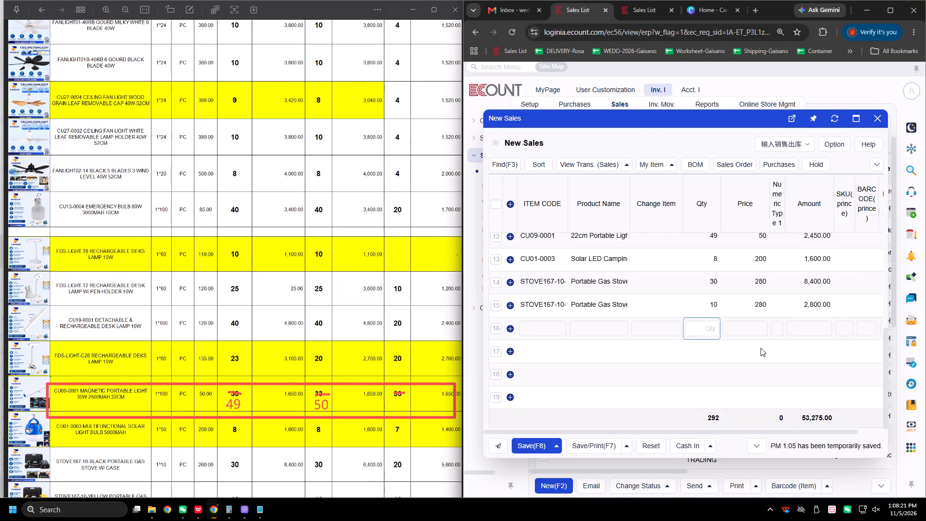
Copy the P.O. number of the Save Max Alliance Corp. sale and save the sale.
click(610, 356)
scroll(740, 359, up, 6)
scroll(694, 352, up, 4)
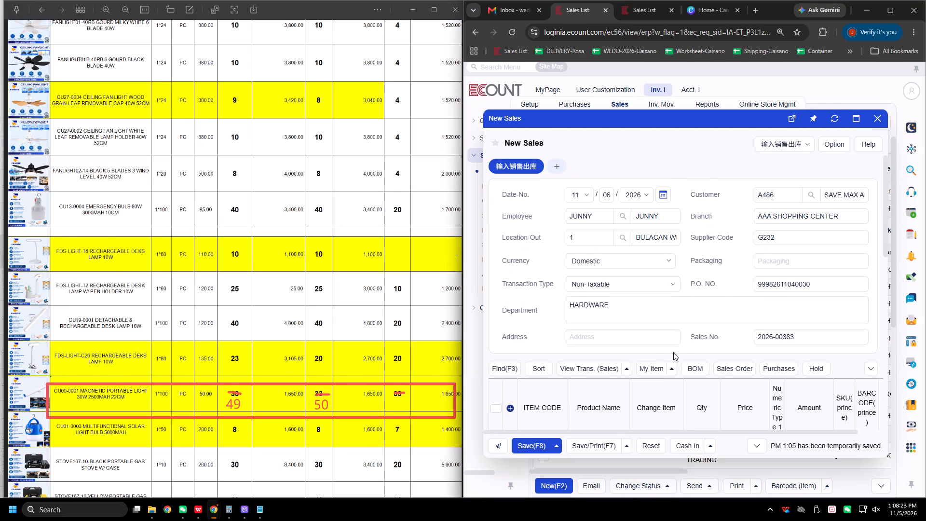
click(817, 285)
key(ctrl+c)
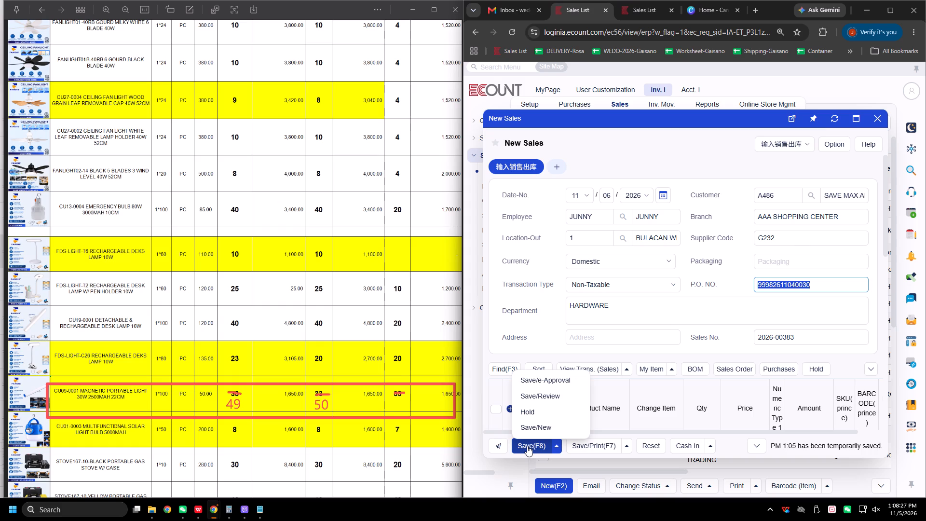
click(527, 446)
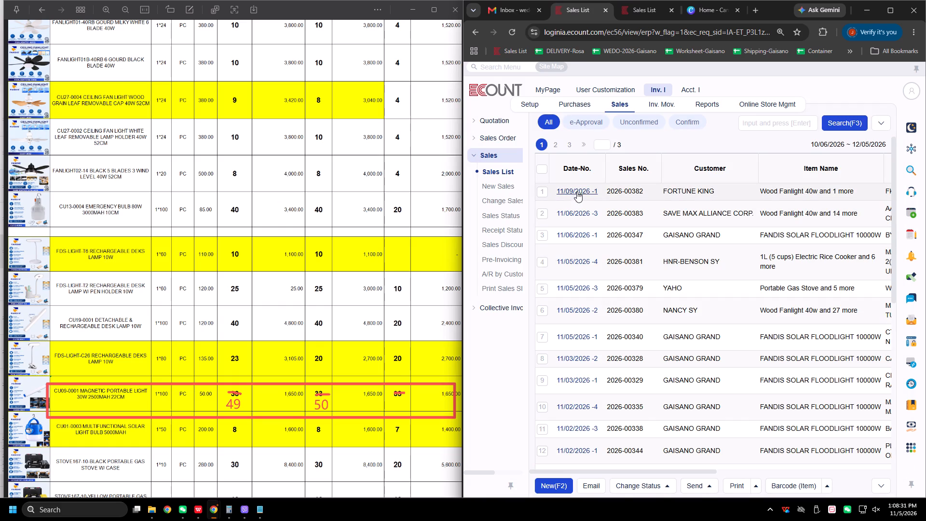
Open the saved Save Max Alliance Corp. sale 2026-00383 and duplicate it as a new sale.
click(580, 211)
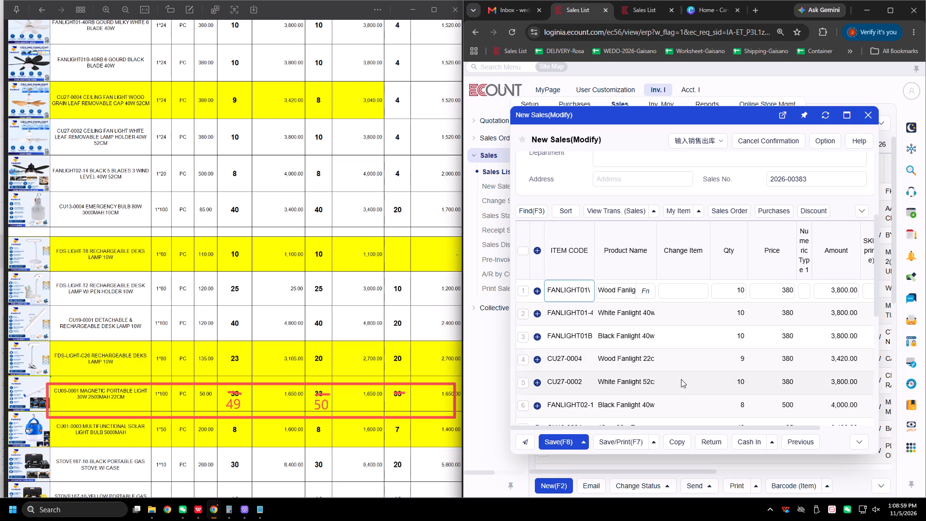
click(678, 444)
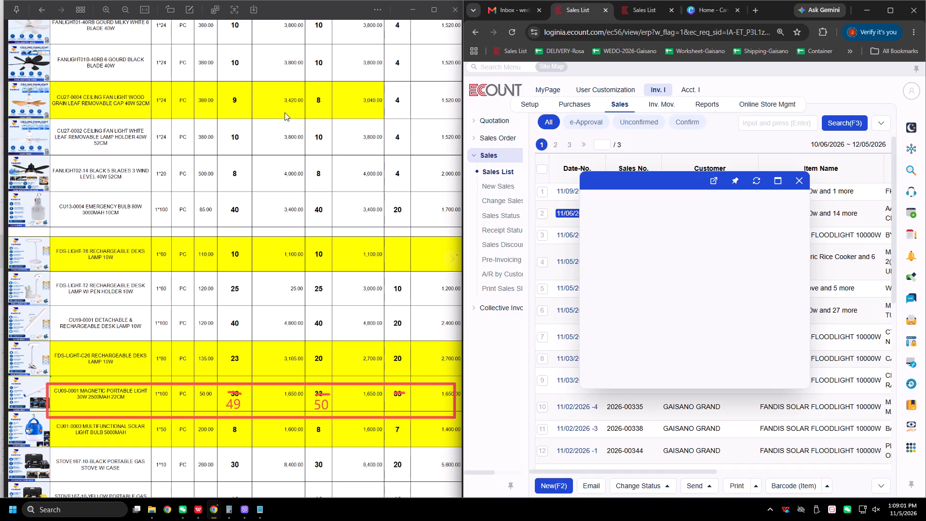
Change the new sale's customer to Manggahan Center Corp., looking it up with MANGG, as named in the worksheet header.
drag(285, 114, 260, 325)
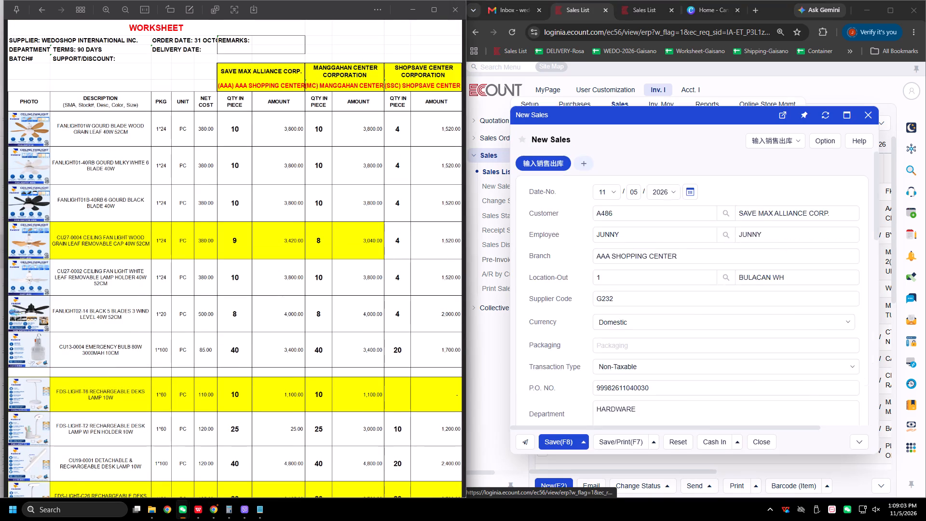
scroll(809, 202, up, 6)
click(839, 200)
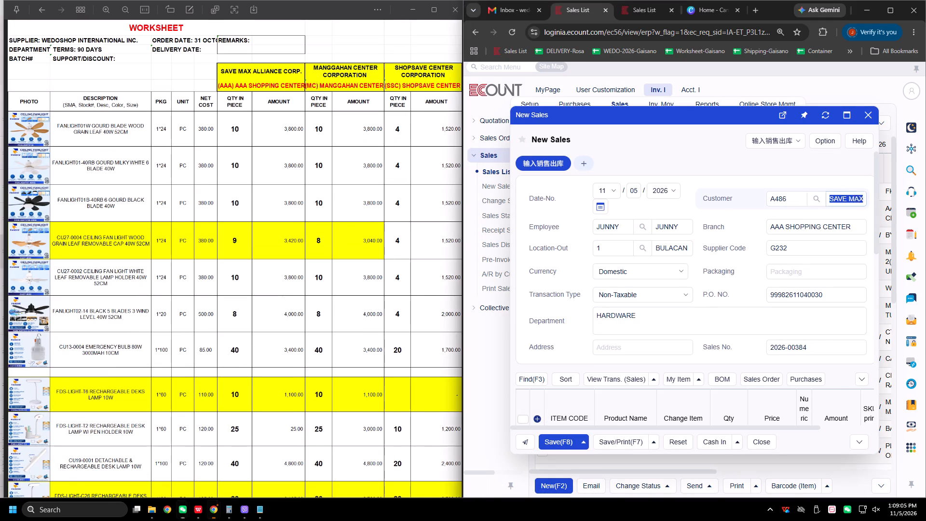
text(MANGGAHAN)
key(Return)
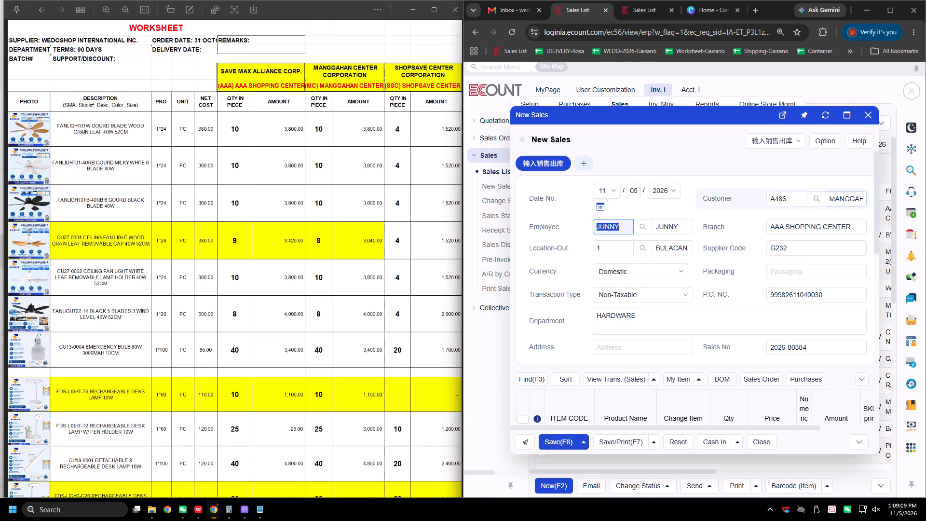
click(793, 196)
text(MA)
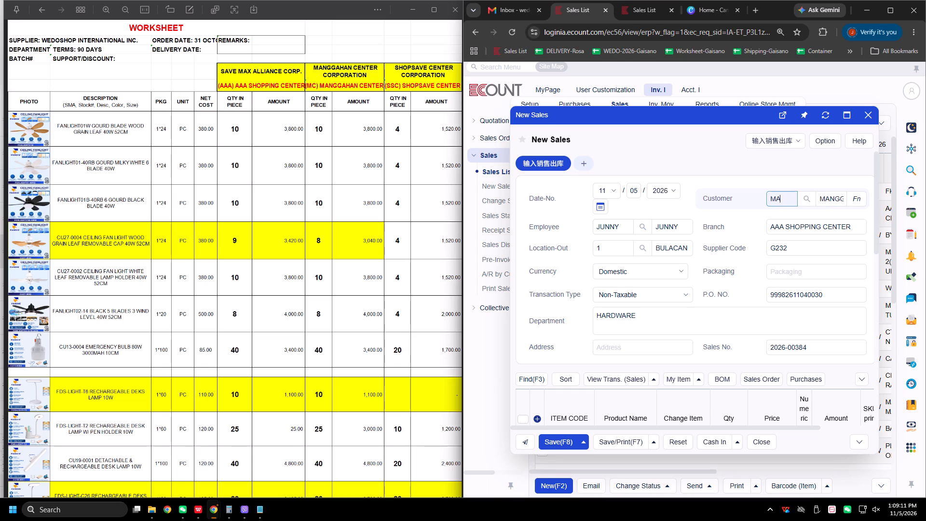
text(NGG)
key(Return)
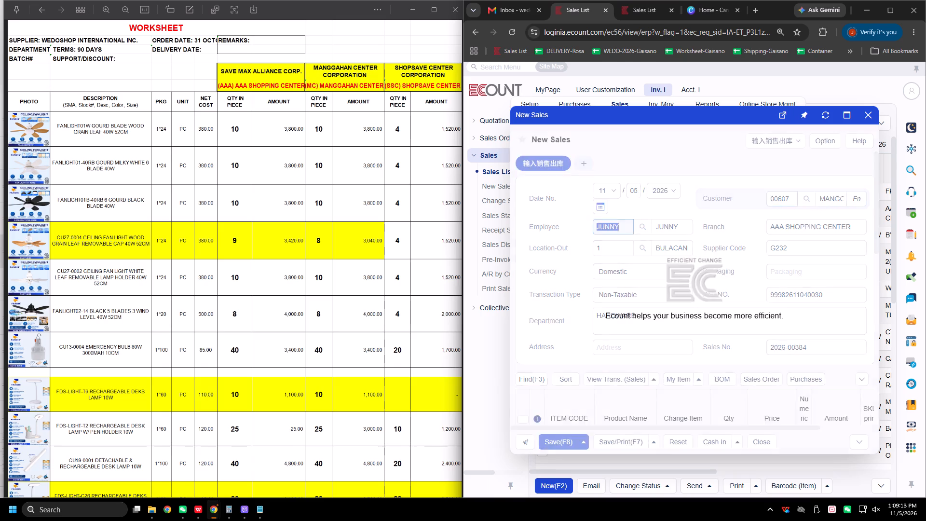
Replace the sale's branch with MANGGAHAN CENTER, copied from worksheet cell H6.
click(815, 225)
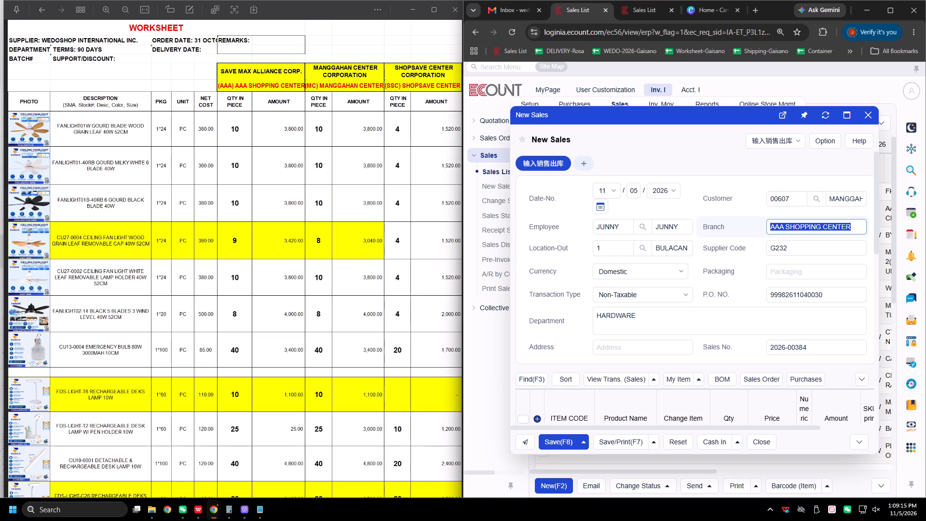
key(ctrl+a)
key(alt+Tab)
key(alt+Tab)
scroll(371, 194, up, 8)
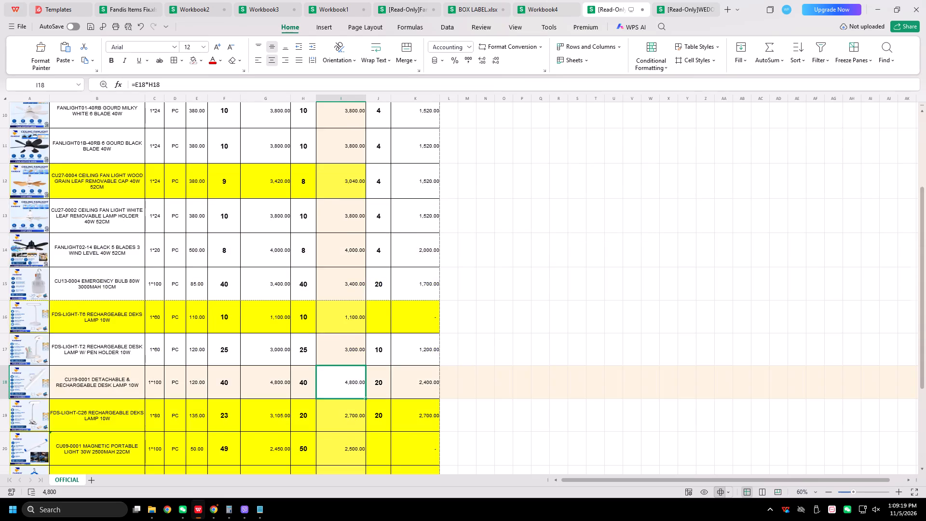
scroll(383, 190, up, 7)
double_click(332, 162)
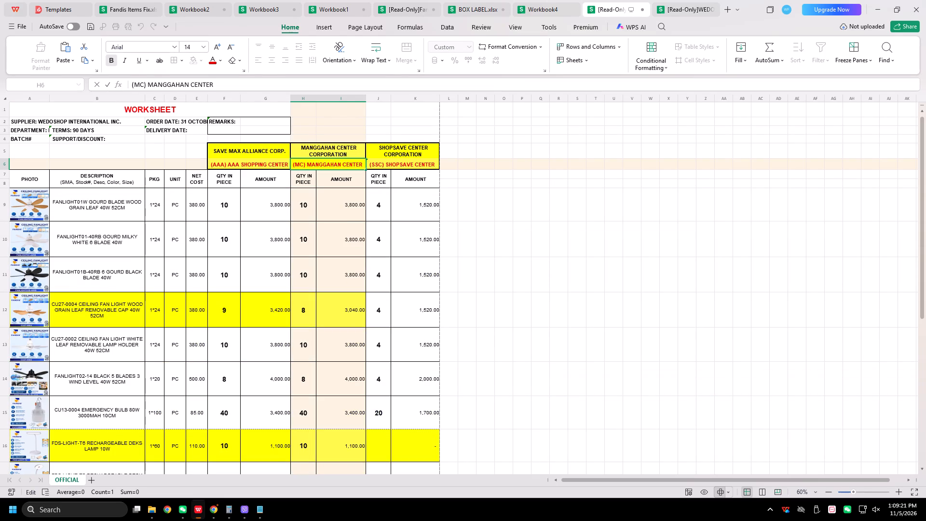
drag(148, 83, 226, 82)
key(ctrl+c)
key(alt+Tab)
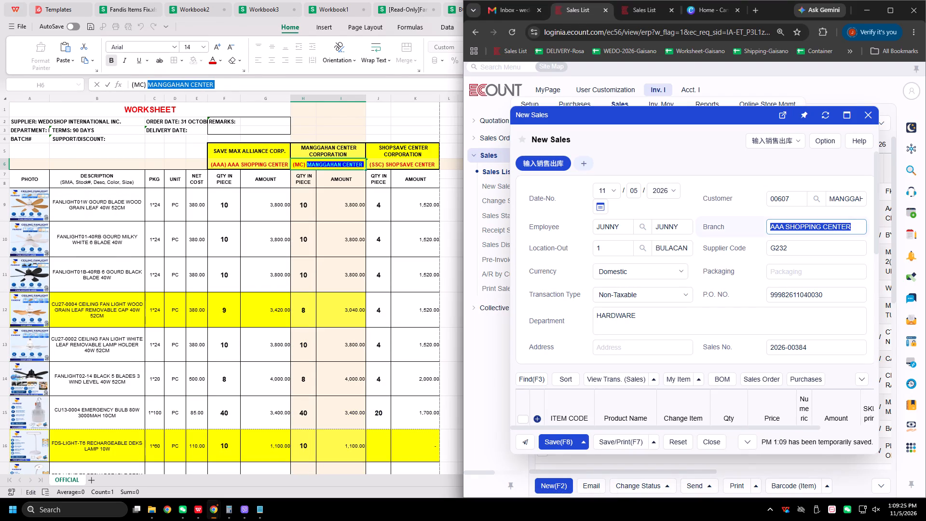
key(ctrl+v)
key(BackSpace)
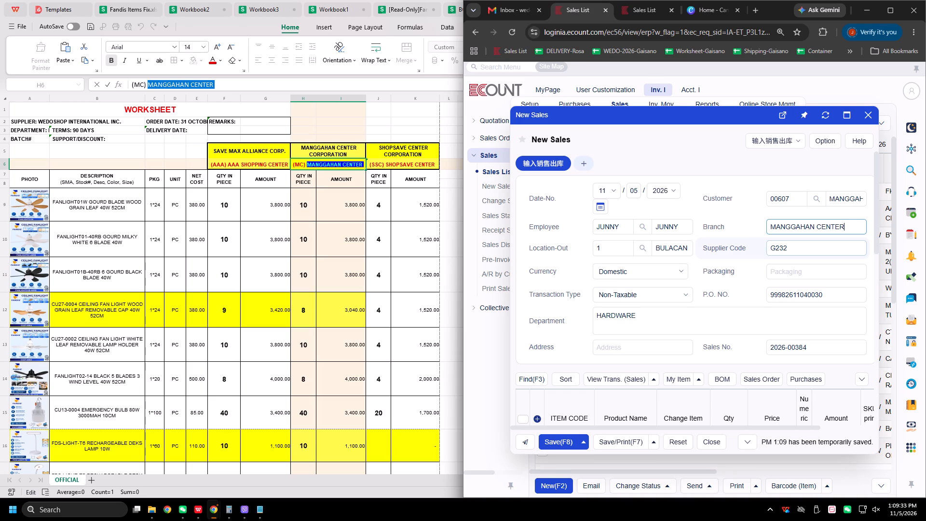
click(836, 296)
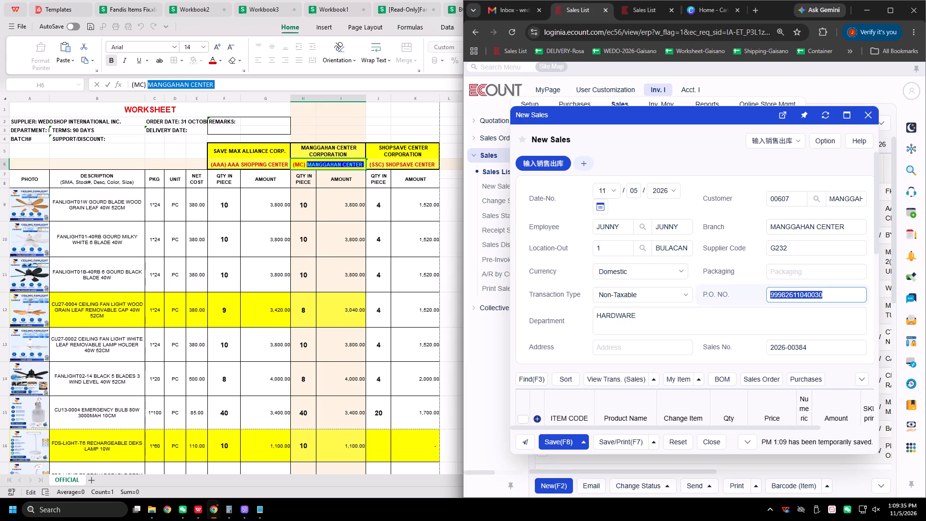
key(Right)
key(BackSpace)
key(1)
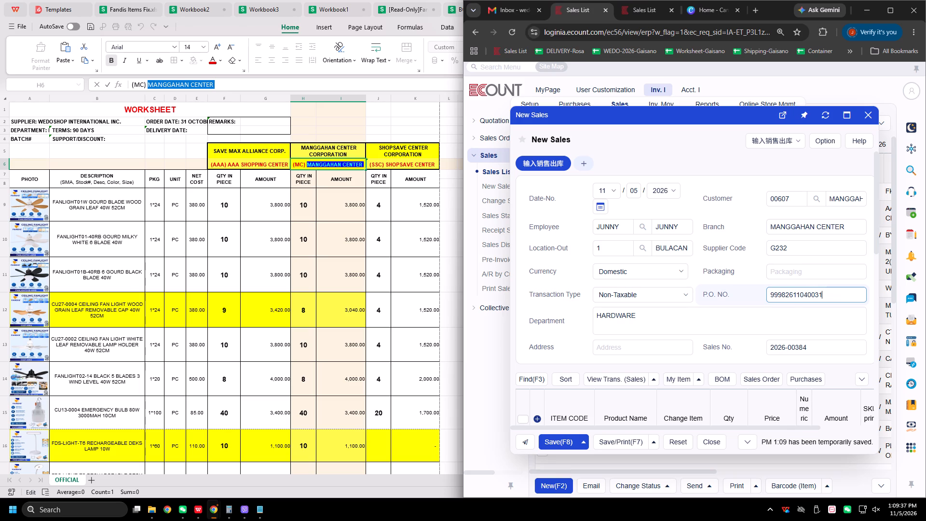
Set the CU27-0004 quantity in the sale to 8, following the worksheet's Manggahan Center column.
scroll(665, 315, down, 1)
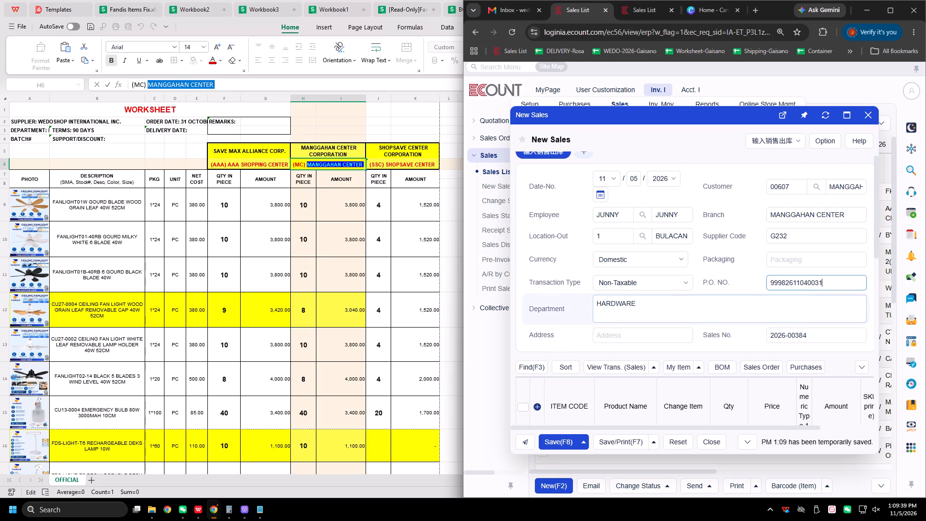
scroll(665, 315, down, 1)
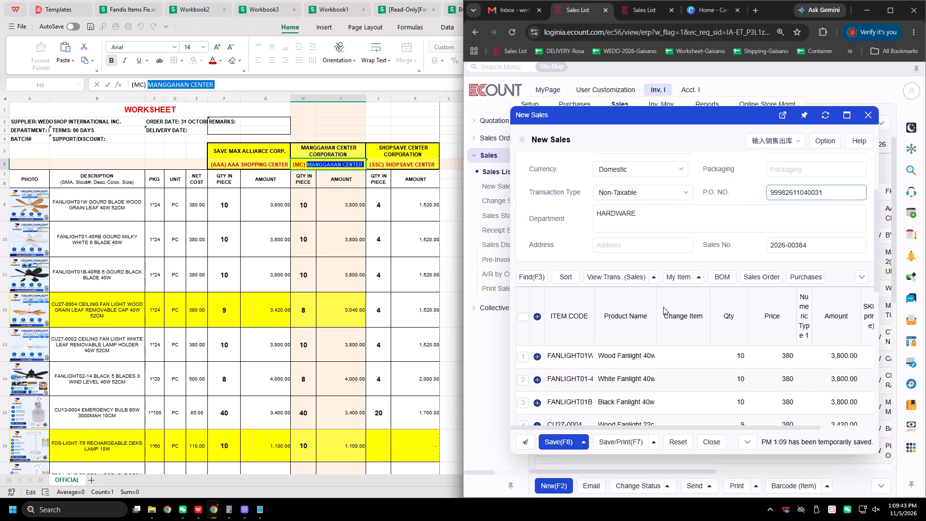
click(300, 214)
key(alt+Tab)
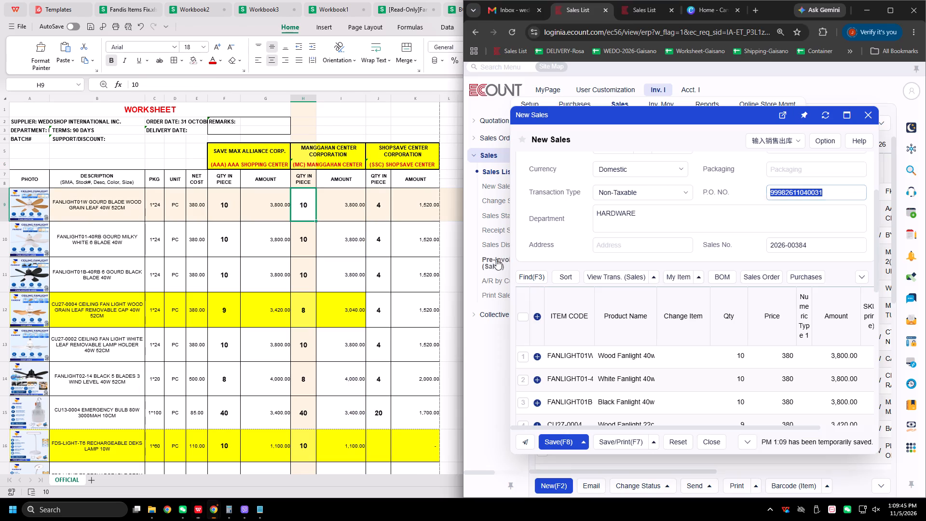
scroll(706, 301, down, 3)
click(737, 271)
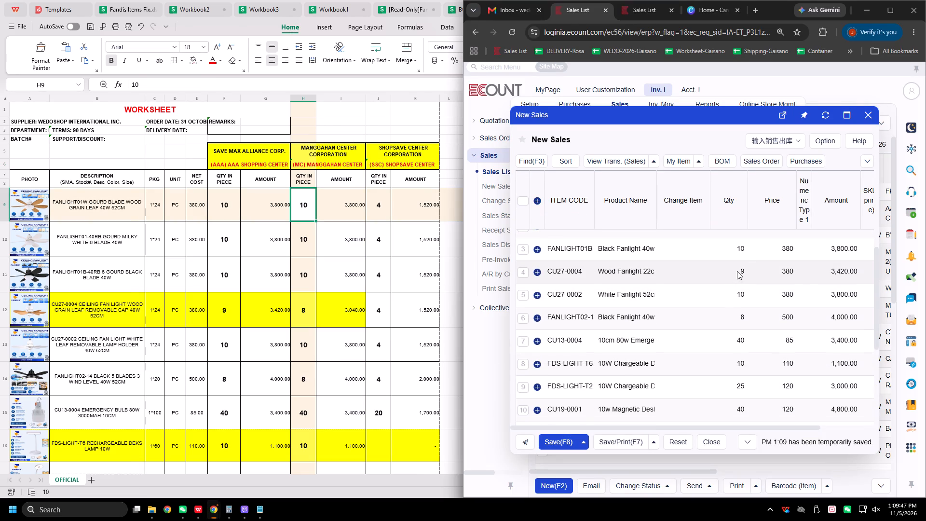
key(8)
Review the Manggahan Center quantities through the end of the worksheet and compare them with the sale's item lines.
drag(327, 443, 326, 340)
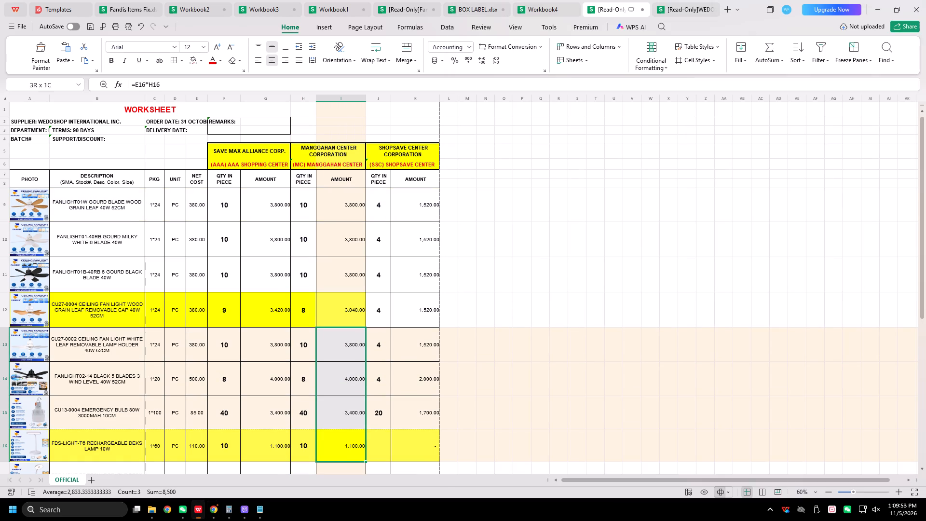
scroll(320, 403, down, 4)
click(305, 381)
scroll(315, 376, down, 3)
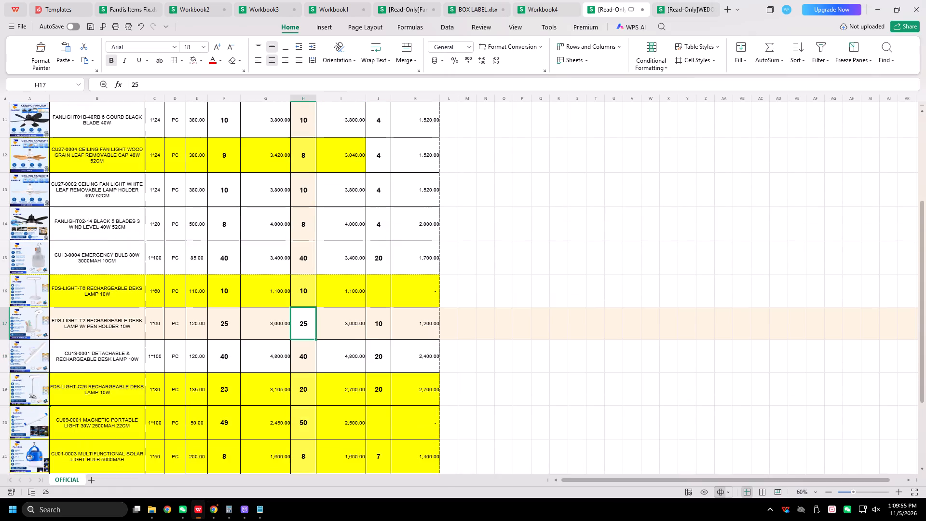
scroll(315, 376, down, 2)
scroll(351, 327, down, 2)
key(alt+Tab)
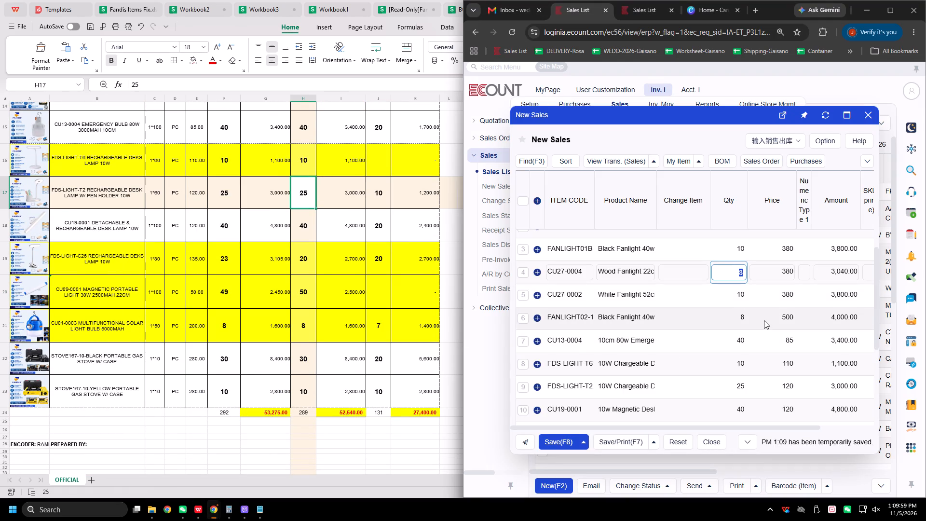
click(739, 341)
click(737, 318)
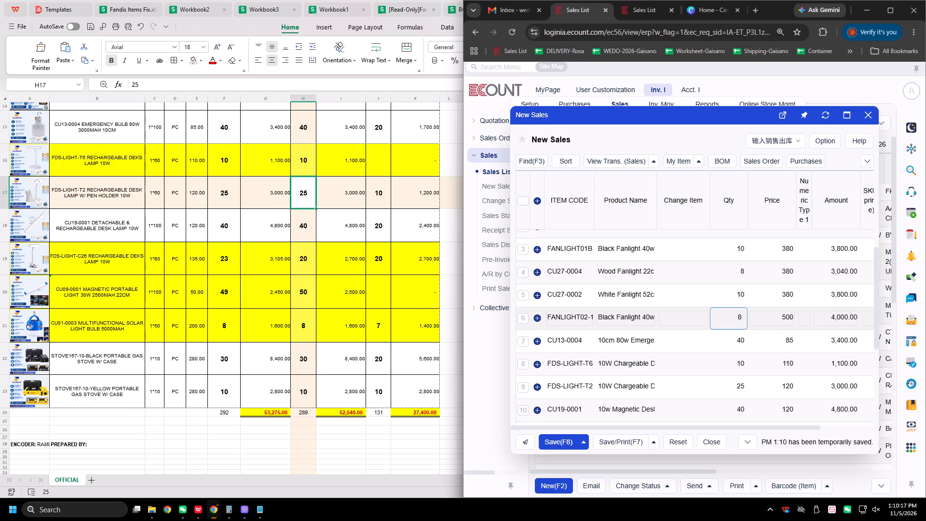
Set the sale's CU09-0001 quantity to 50 and the FDS-LIGHT-C26 quantity to 20.
scroll(773, 355, down, 3)
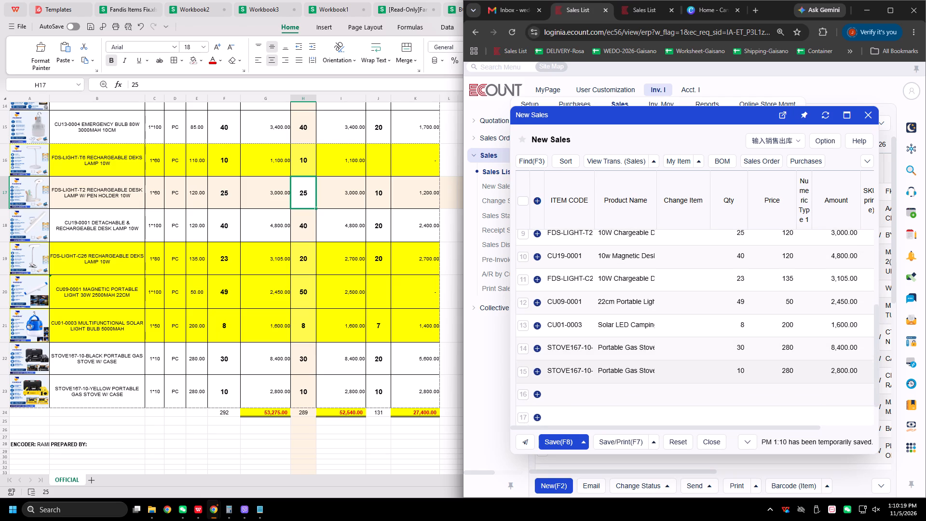
click(740, 301)
text(50)
key(Return)
click(734, 280)
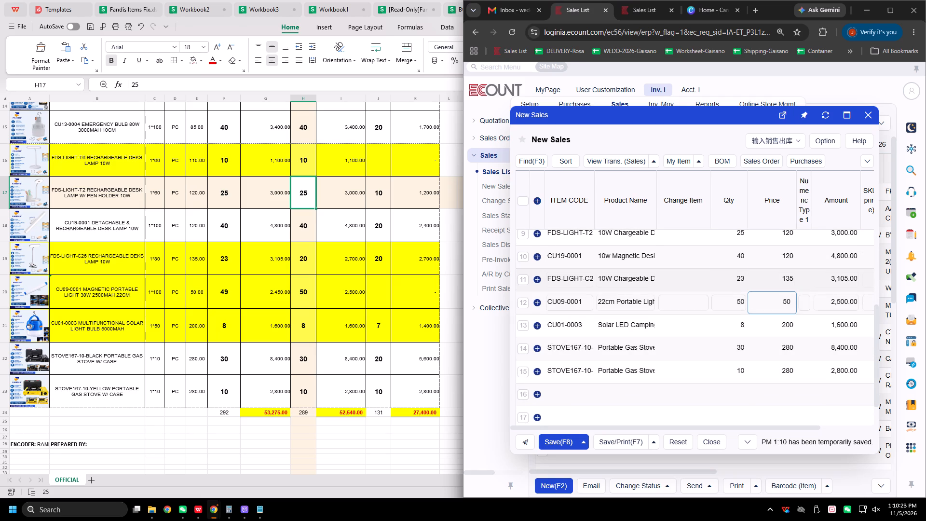
text(20)
key(Return)
Check the Manggahan Center sale's total quantity and amount against the worksheet, and save the sale.
scroll(737, 276, up, 1)
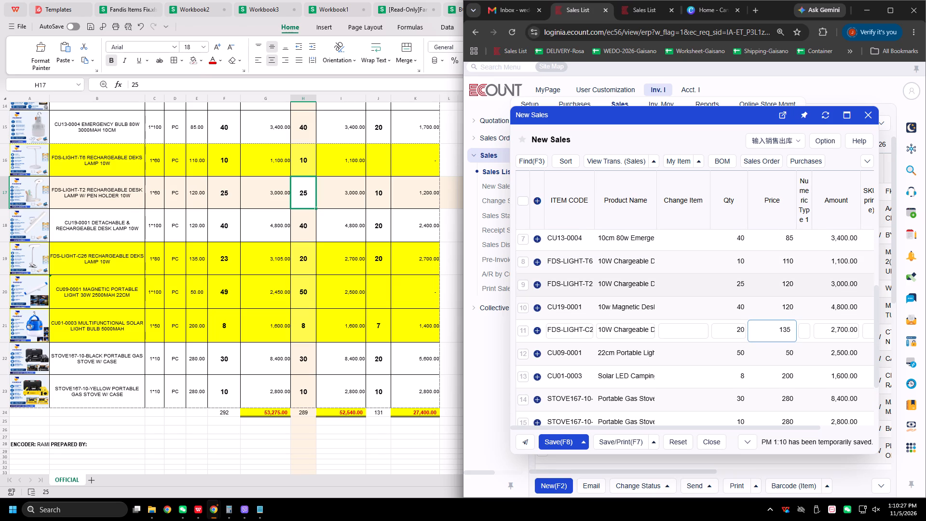
scroll(746, 289, down, 3)
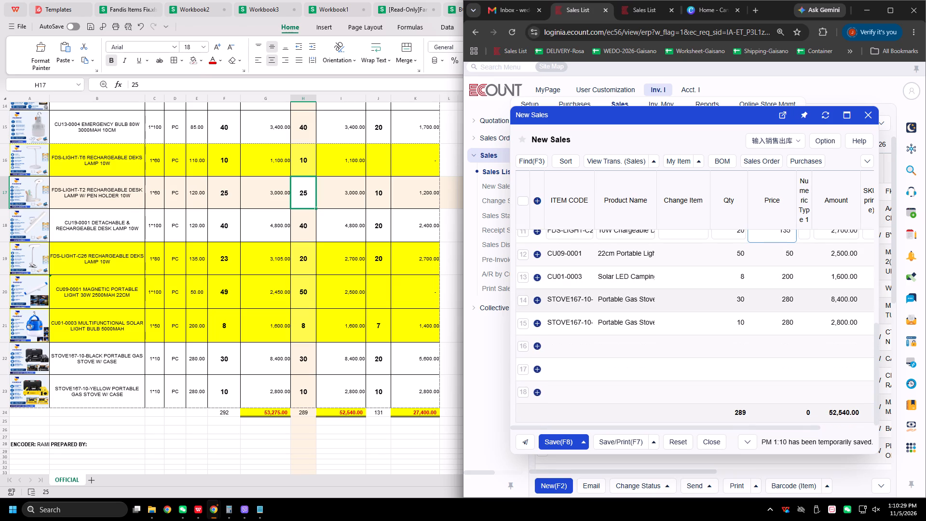
scroll(726, 297, up, 7)
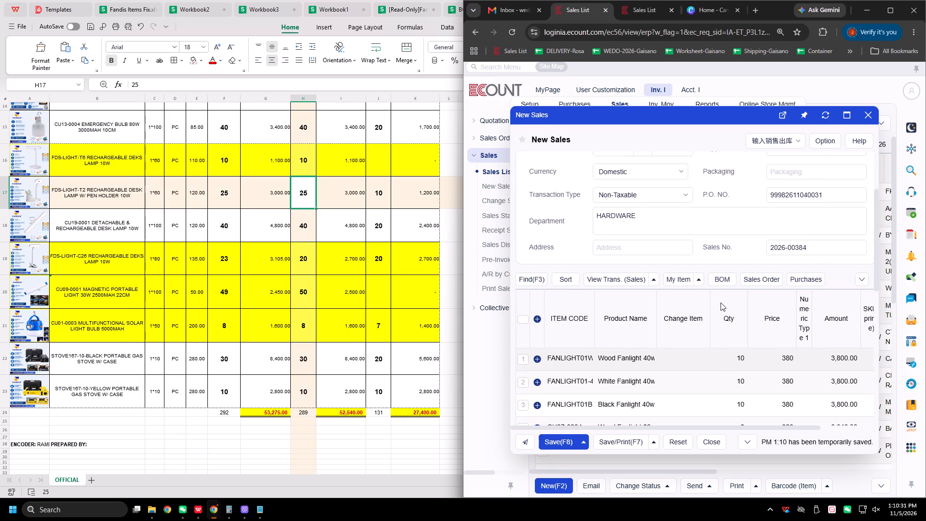
scroll(704, 306, down, 4)
click(554, 441)
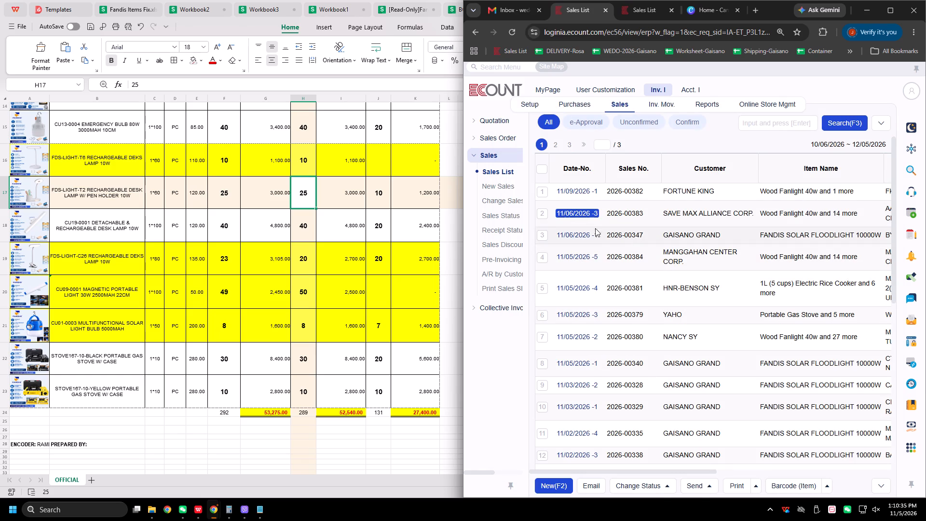
Change the date of the Manggahan Center sale, 2026-00384, to 11/06/2026.
click(572, 255)
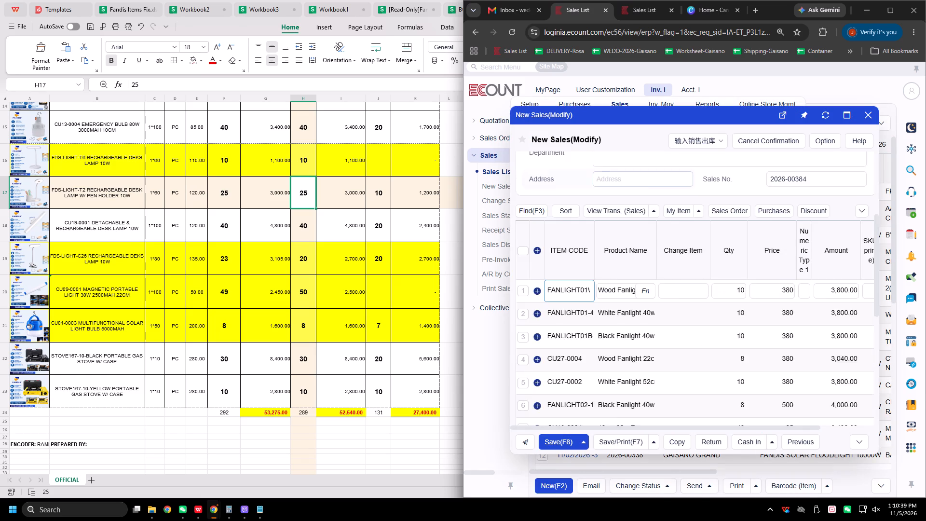
scroll(648, 187, up, 5)
click(607, 205)
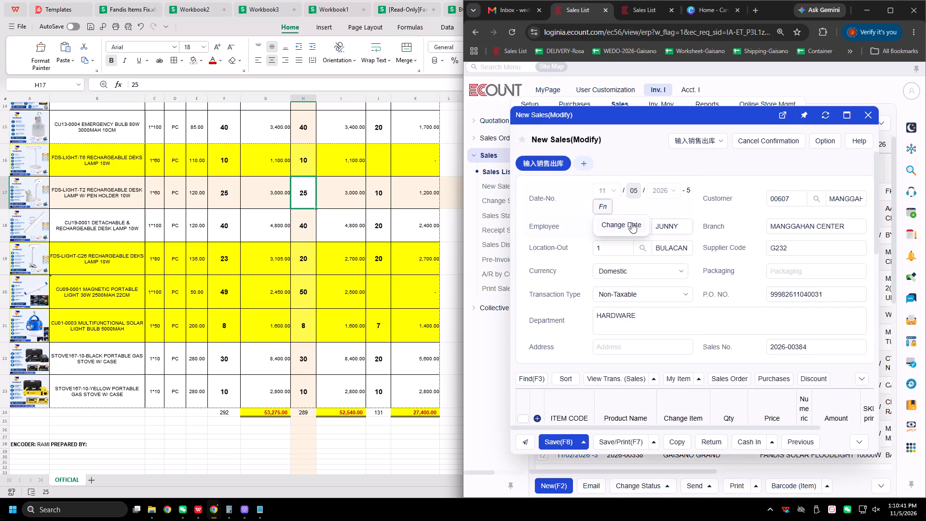
click(626, 222)
click(719, 252)
text(06)
click(597, 377)
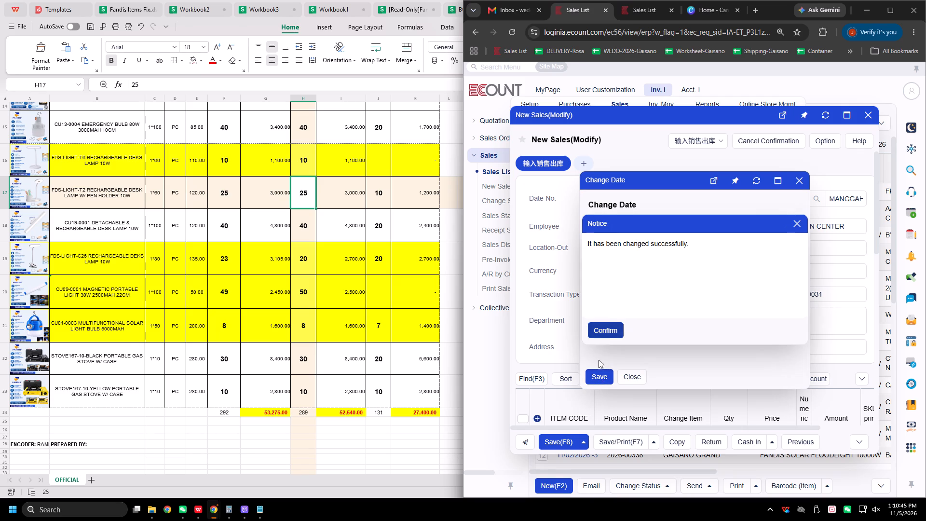
click(610, 323)
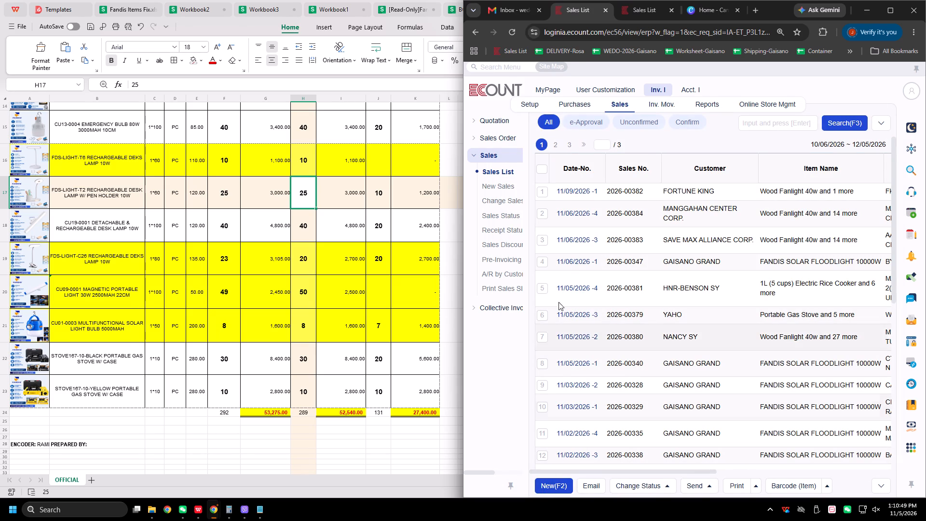
Copy the Manggahan Center sale into a new sale for the worksheet's remaining store.
scroll(315, 235, up, 10)
scroll(361, 237, down, 1)
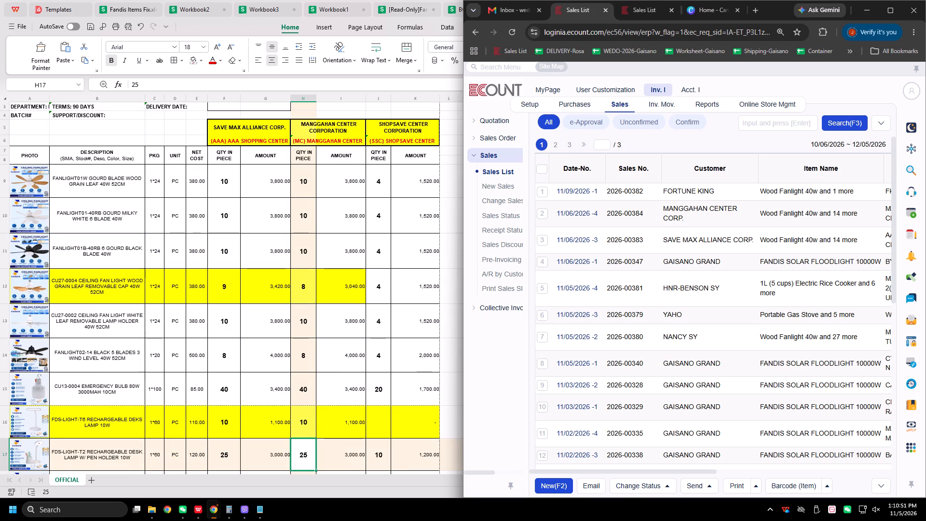
scroll(579, 204, up, 1)
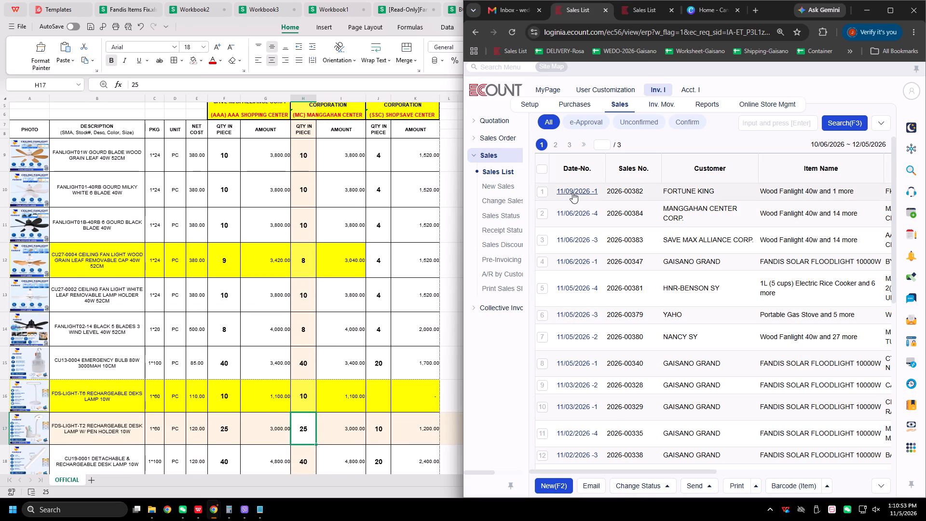
click(570, 210)
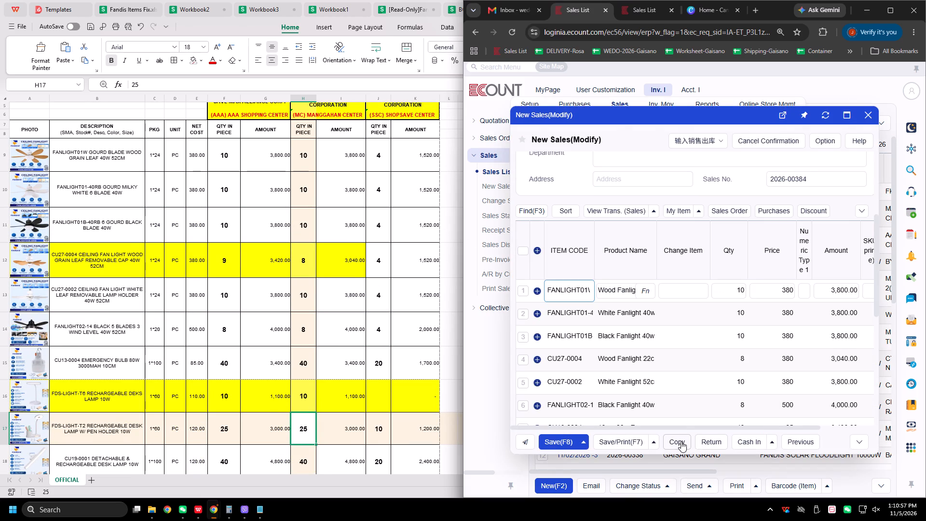
click(681, 441)
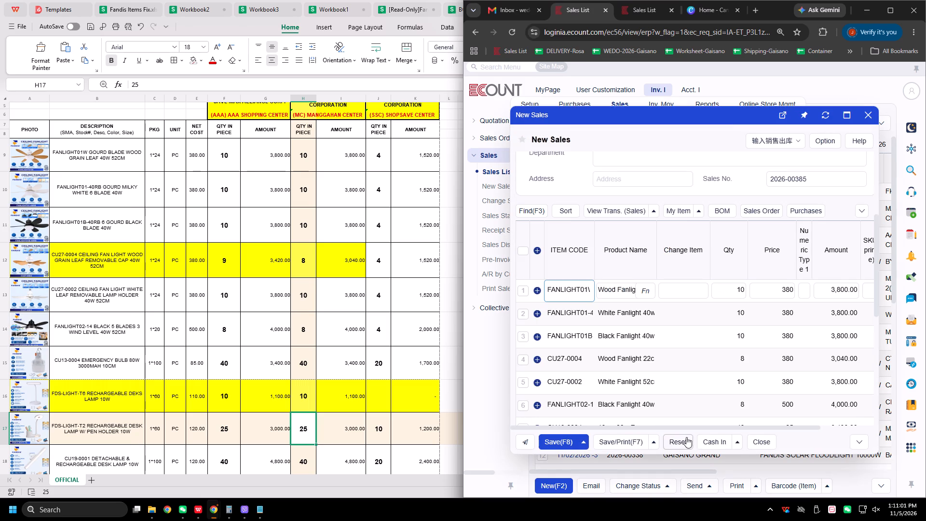
Set the new sale's customer to SHOPSAVE and its branch to SHOPSAVE CENTER.
scroll(872, 178, up, 5)
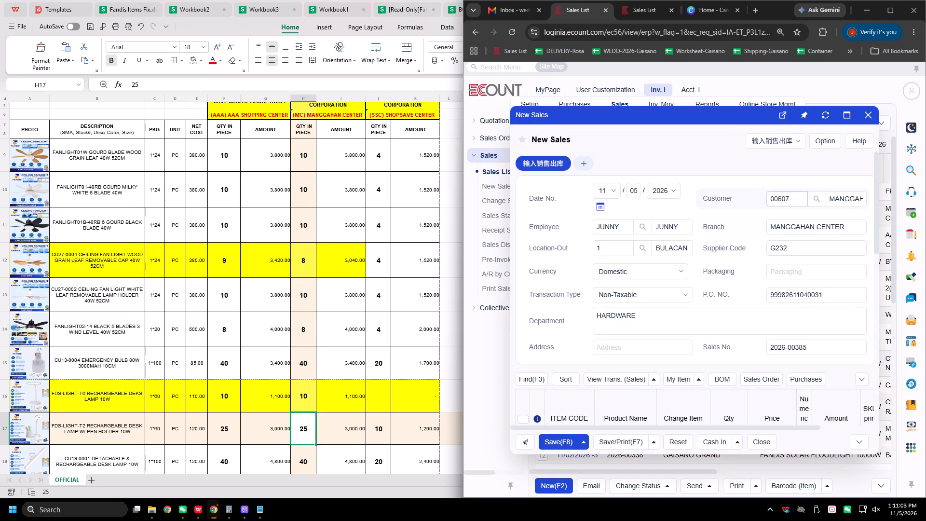
click(780, 199)
text(SHOPSAVE)
key(Return)
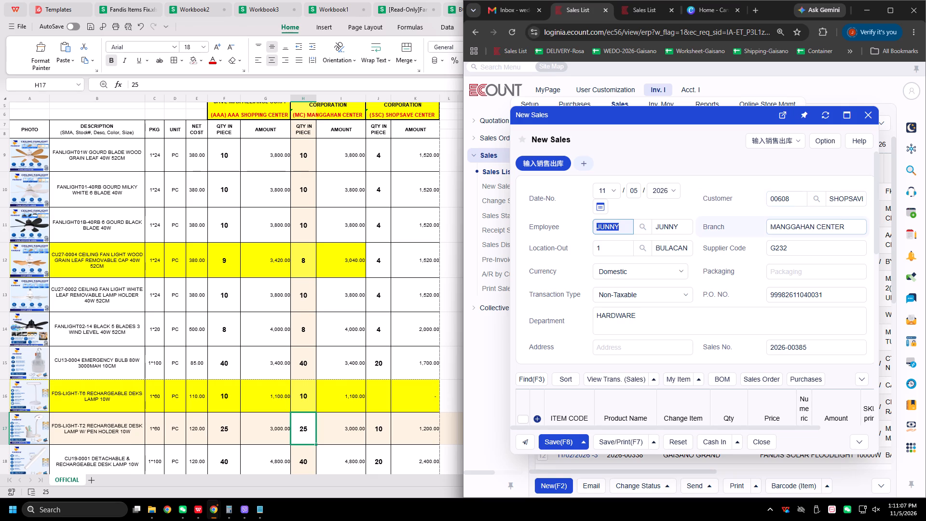
click(819, 231)
scroll(418, 135, up, 1)
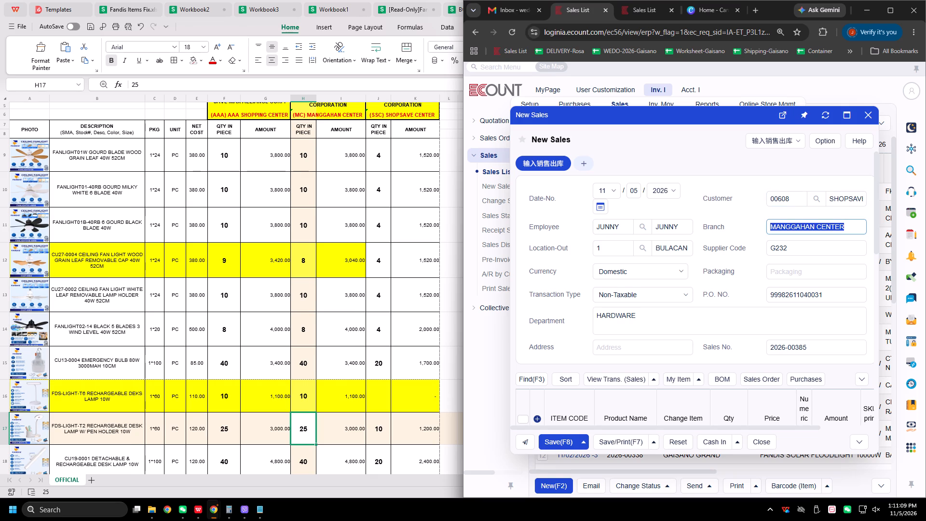
scroll(418, 135, up, 1)
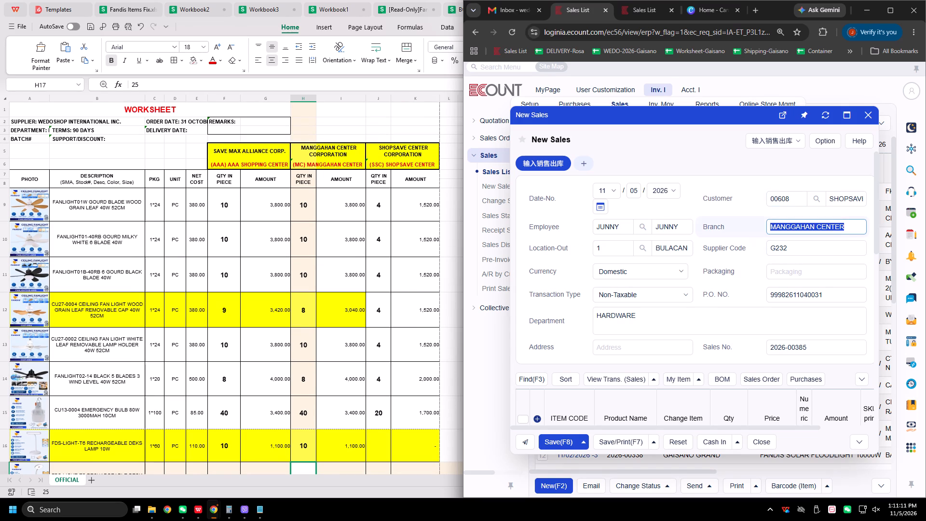
text(SHOPSAVE CENTER)
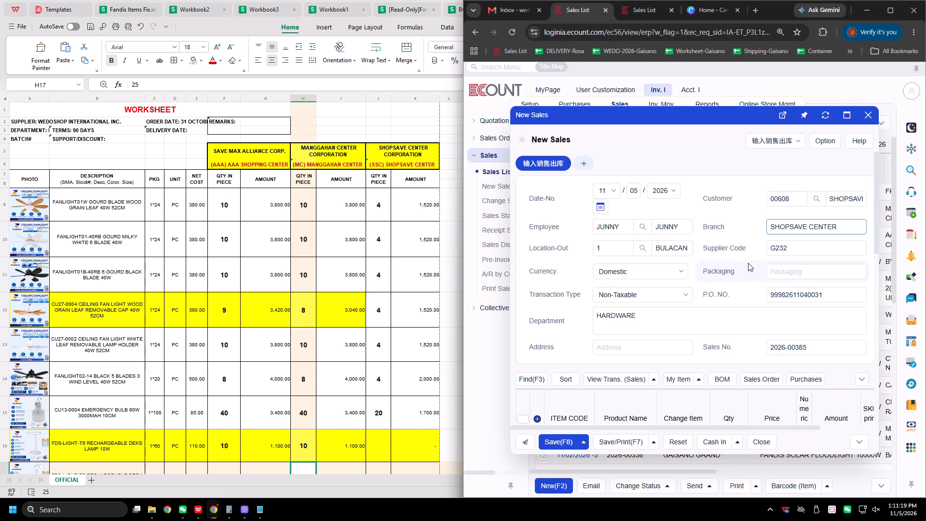
Set the sale's first six item quantities, FANLIGHT01W through FANLIGHT02-14, to 4 each, and the CU13-0004 quantity to 20.
scroll(749, 263, down, 4)
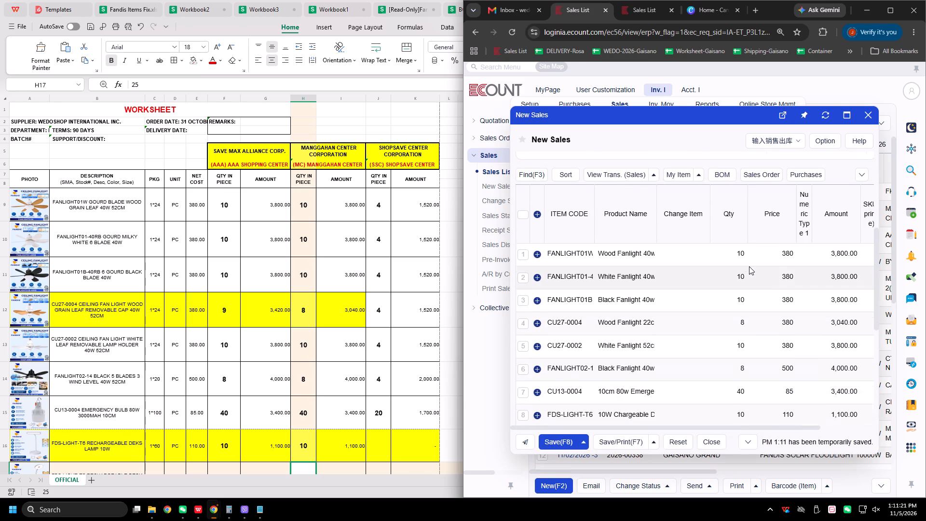
click(744, 254)
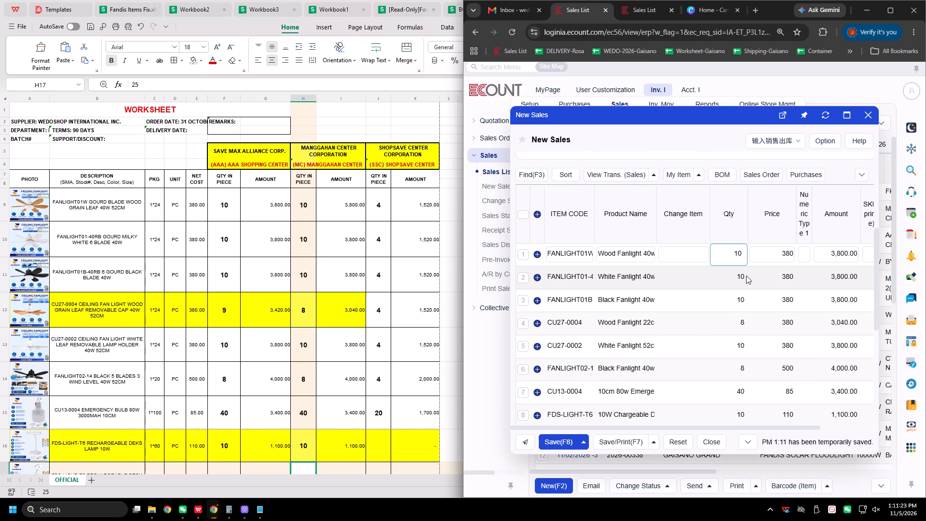
key(4)
click(741, 278)
key(4)
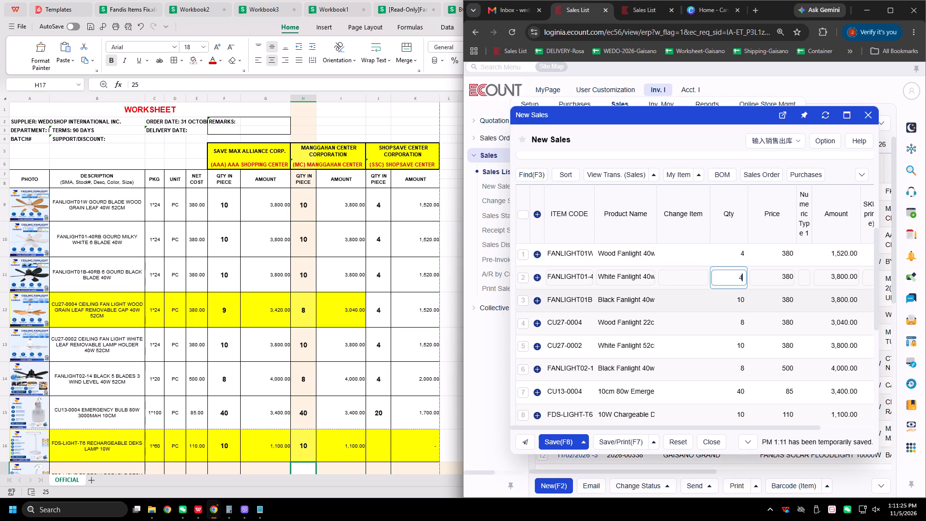
drag(741, 298, 741, 292)
key(4)
click(743, 324)
key(4)
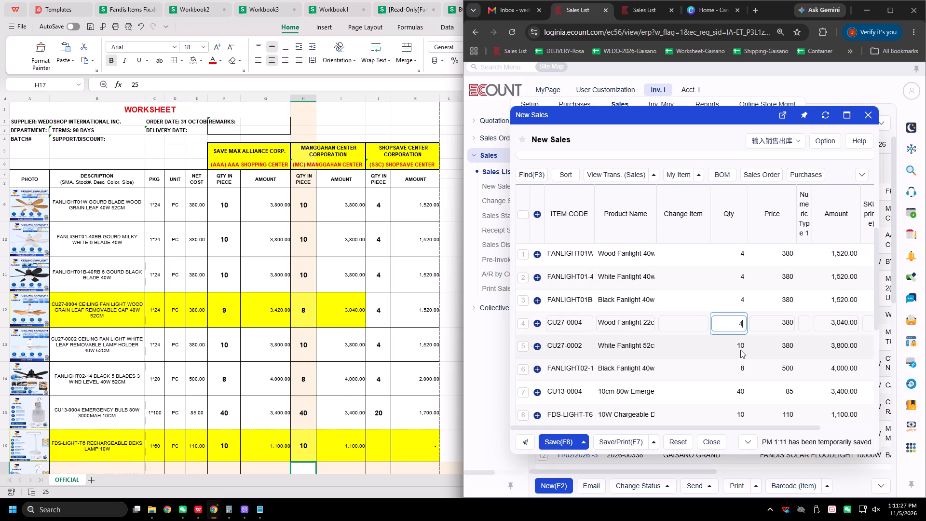
click(740, 350)
key(4)
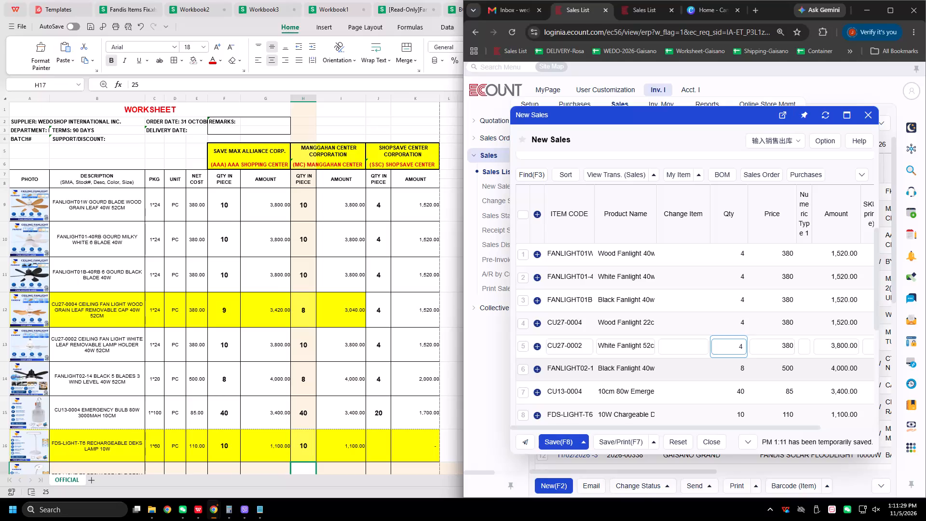
click(741, 369)
key(4)
click(741, 388)
text(20)
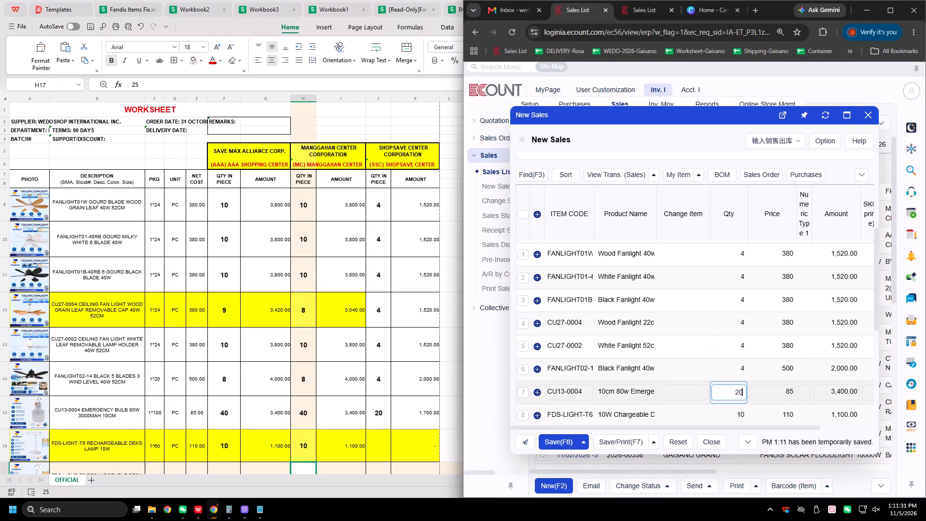
Delete the FDS-LIGHT-T6 line from the Shopsave sale.
click(526, 416)
click(577, 178)
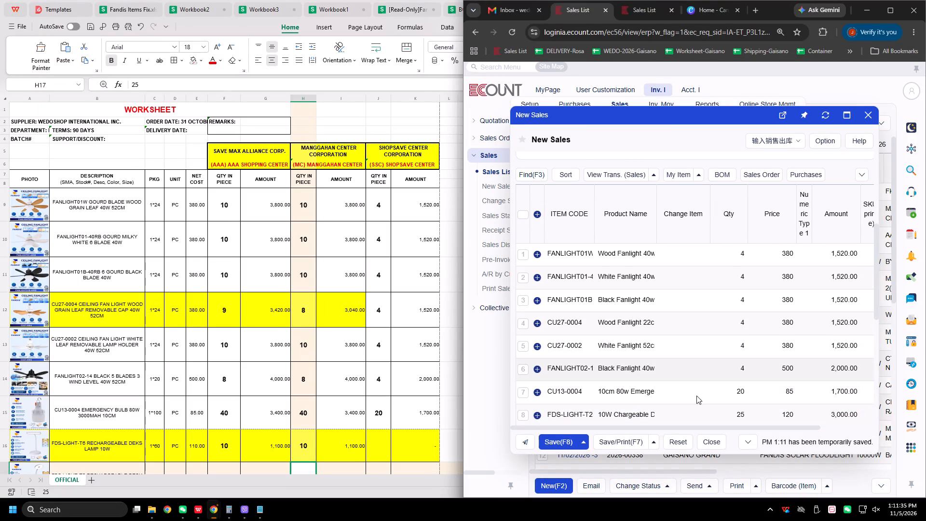
Following the worksheet's Shopsave column, set the FDS-LIGHT-T2 quantity to 10, CU19-0001 to 20 and FDS-LIGHT-C26 to 20.
scroll(762, 392, down, 3)
scroll(254, 376, down, 2)
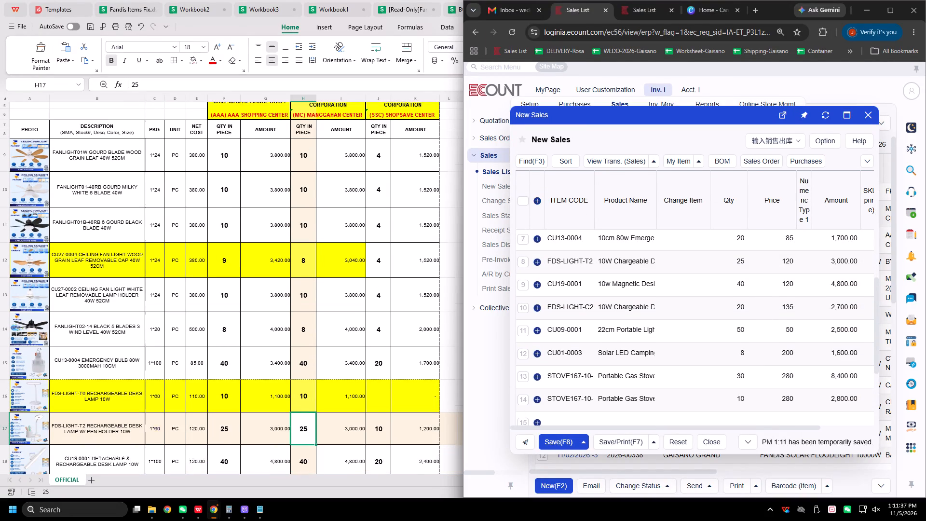
scroll(254, 376, down, 1)
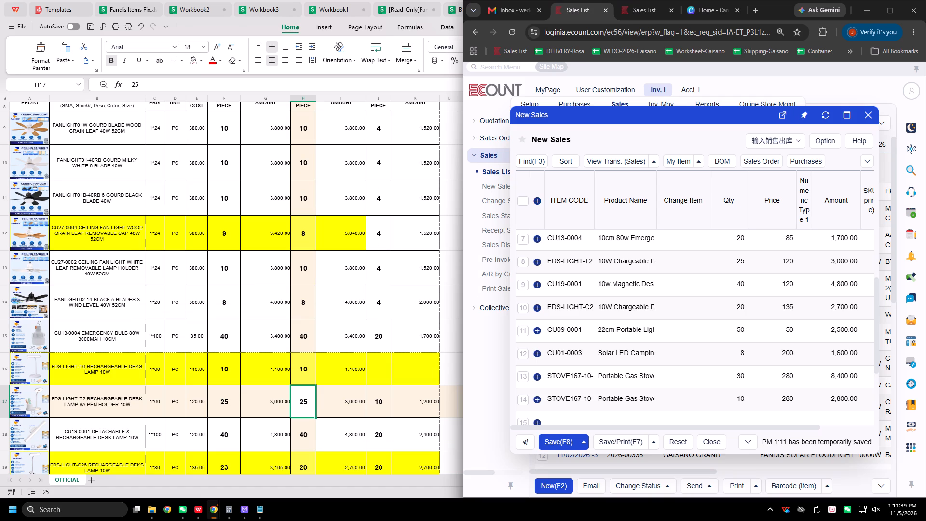
scroll(309, 349, down, 3)
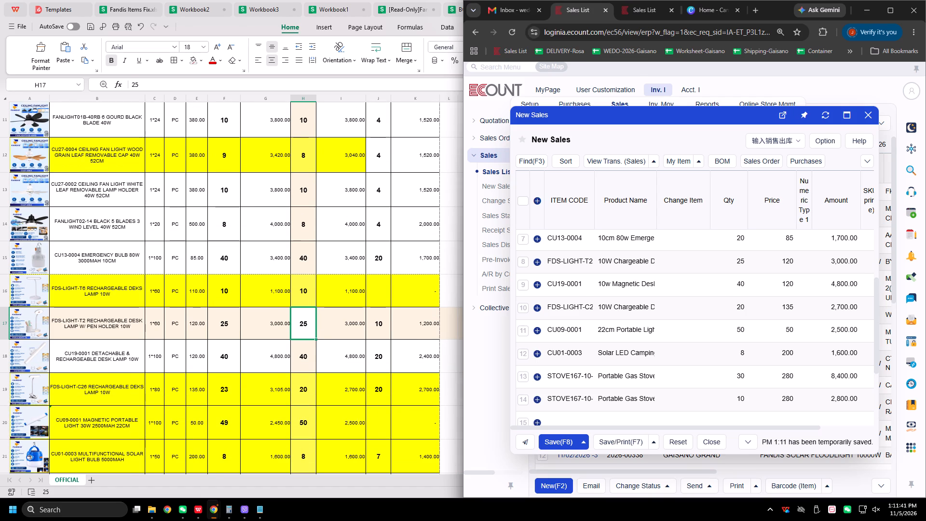
click(382, 324)
key(alt+Tab)
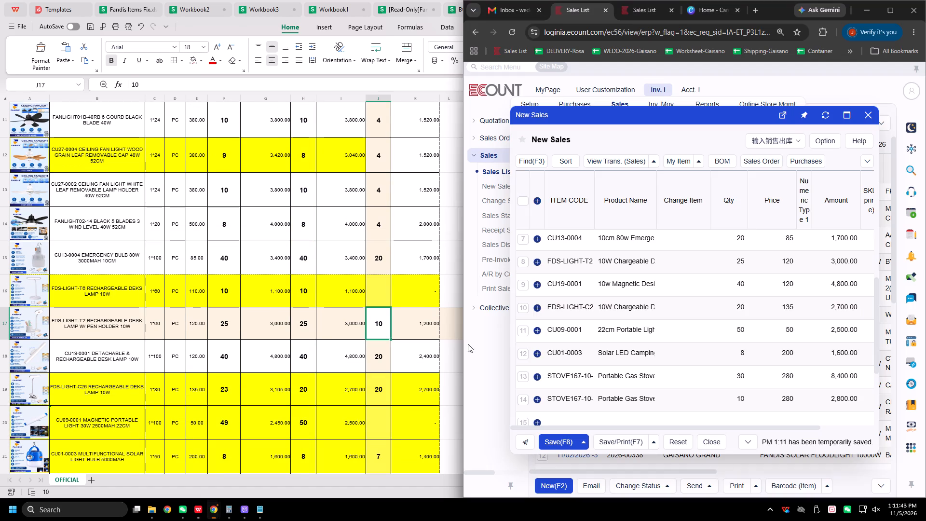
click(742, 261)
text(10)
click(737, 308)
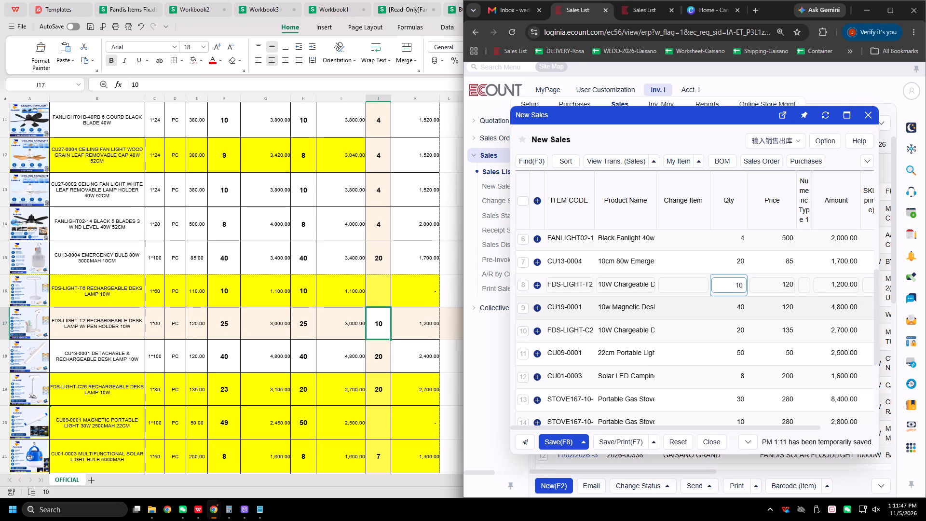
key(2)
key(0)
click(740, 330)
text(20)
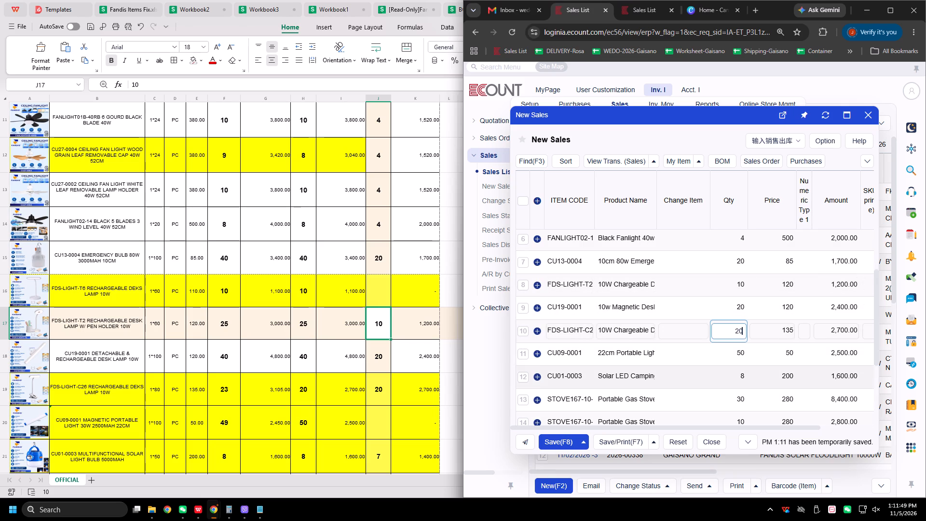
Delete the CU09-0001 portable light line from the Shopsave sale.
click(707, 351)
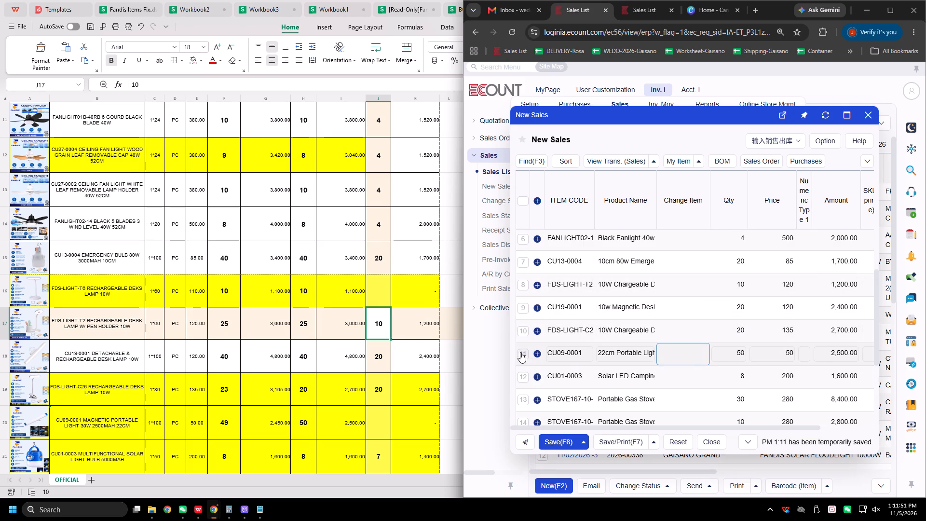
click(520, 352)
click(574, 162)
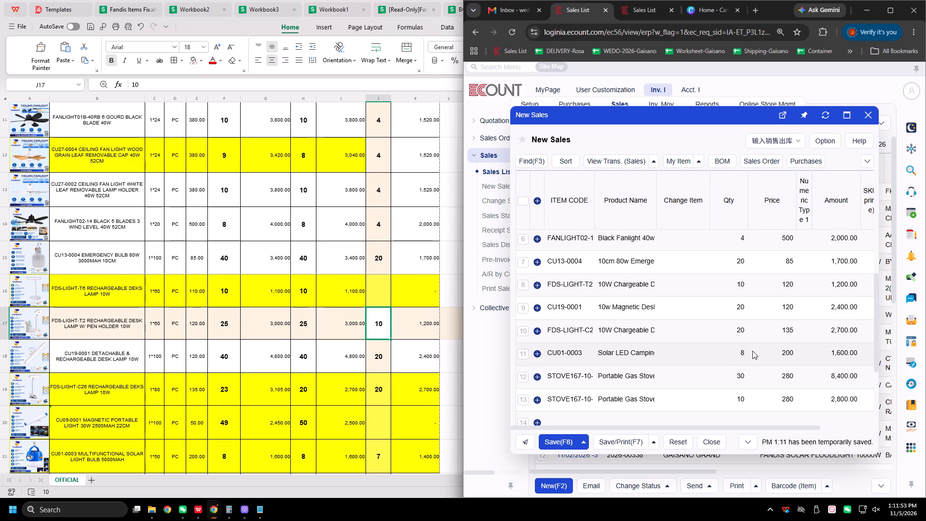
Set the CU01-0003 quantity to 7 and the black STOVE167-10 quantity to 20 in the Shopsave sale.
scroll(307, 440, down, 2)
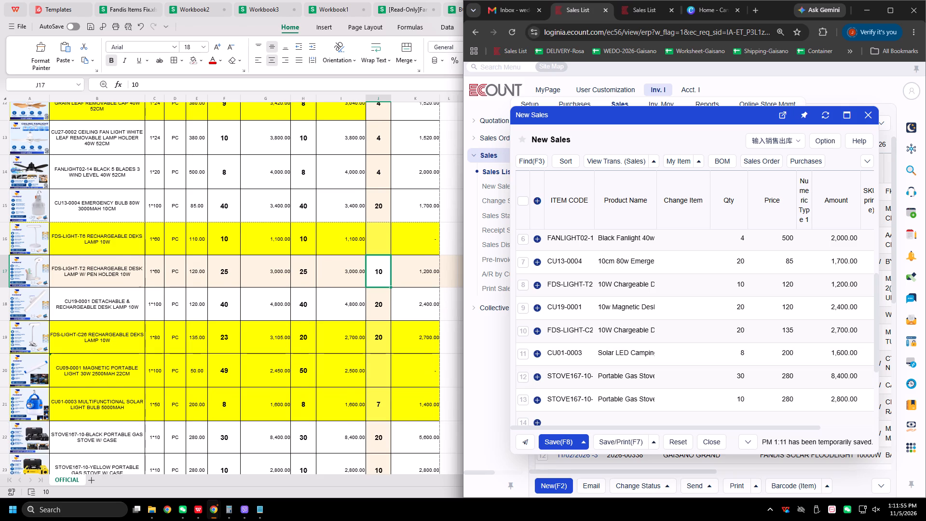
scroll(355, 426, down, 2)
click(741, 356)
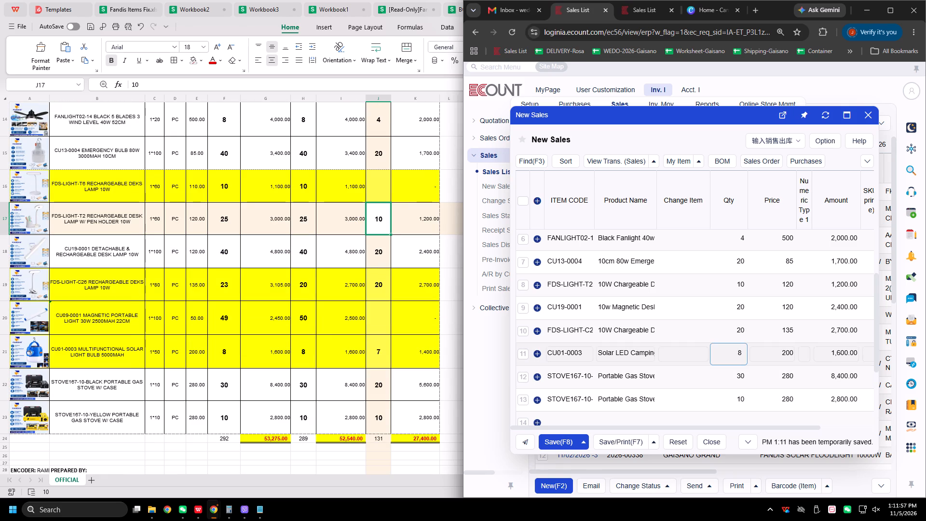
key(7)
click(738, 377)
key(2)
key(0)
click(722, 407)
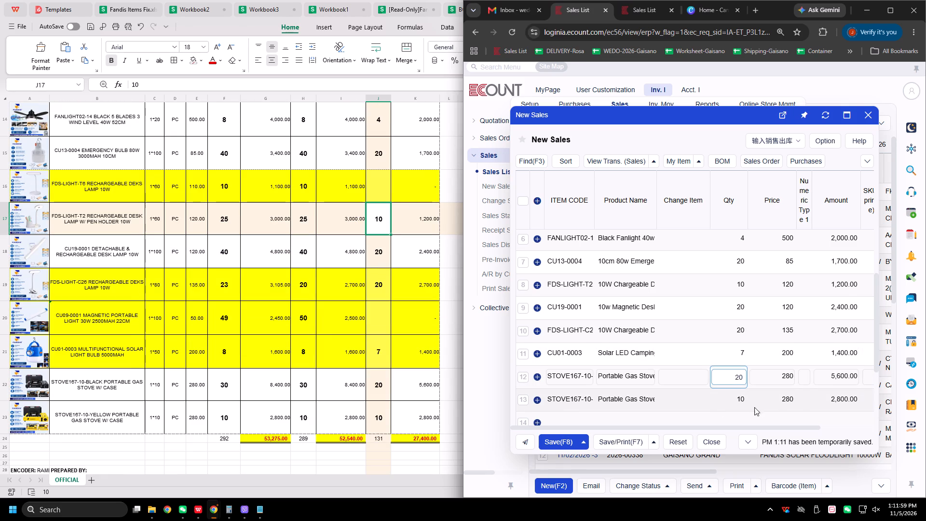
scroll(803, 396, down, 3)
scroll(684, 379, up, 10)
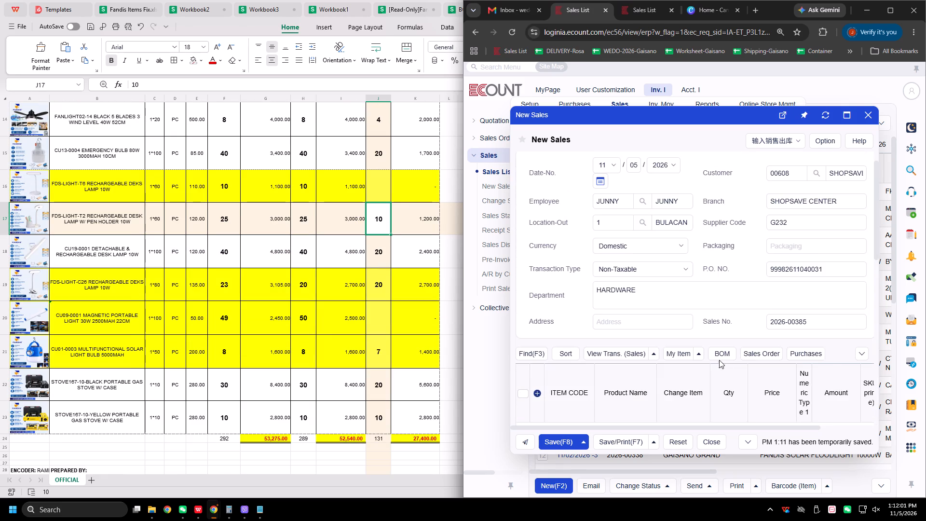
scroll(719, 360, up, 4)
click(835, 293)
key(Right)
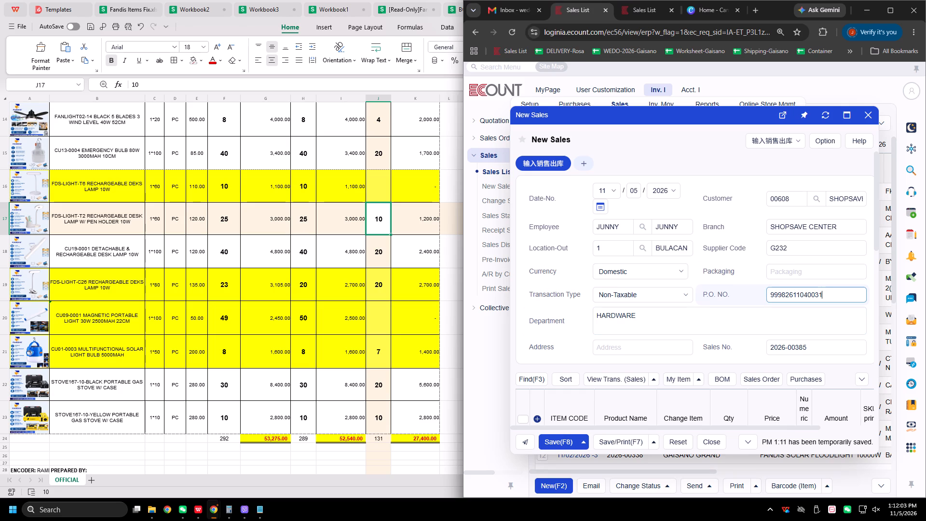
key(BackSpace)
key(2)
click(561, 440)
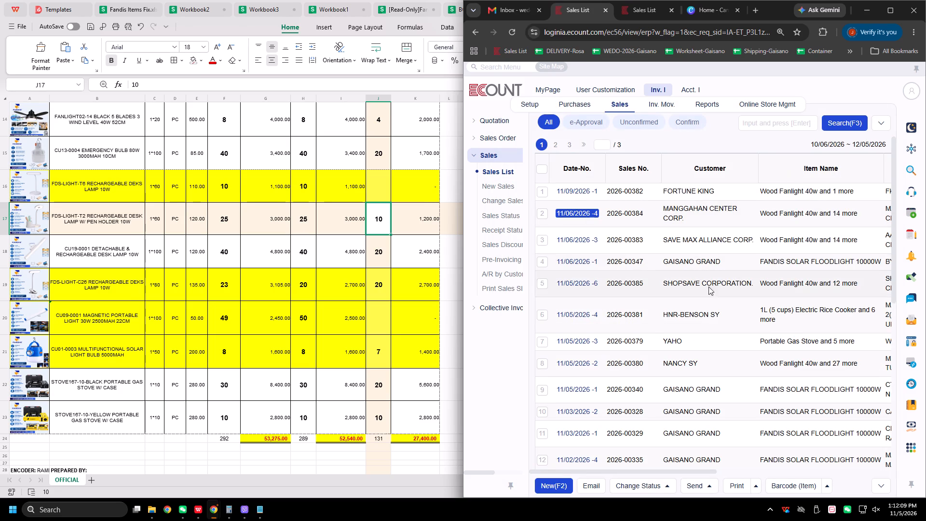
Change the date of the saved Shopsave sale, 2026-00385, to 11/06/2026.
click(575, 282)
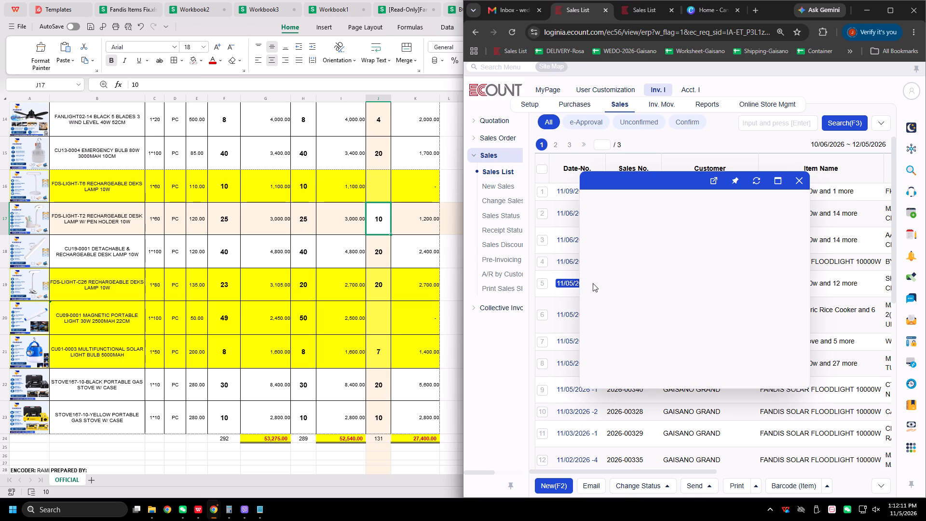
scroll(656, 206, up, 4)
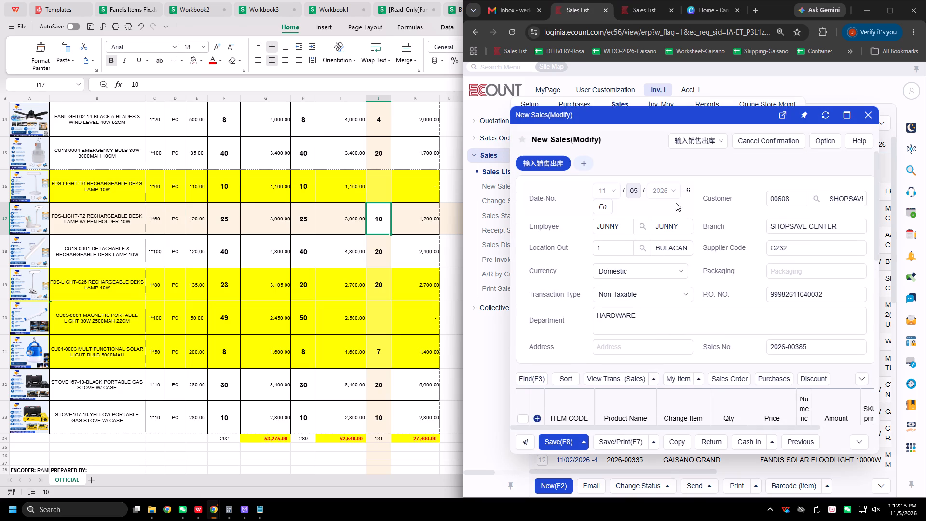
click(602, 206)
click(619, 227)
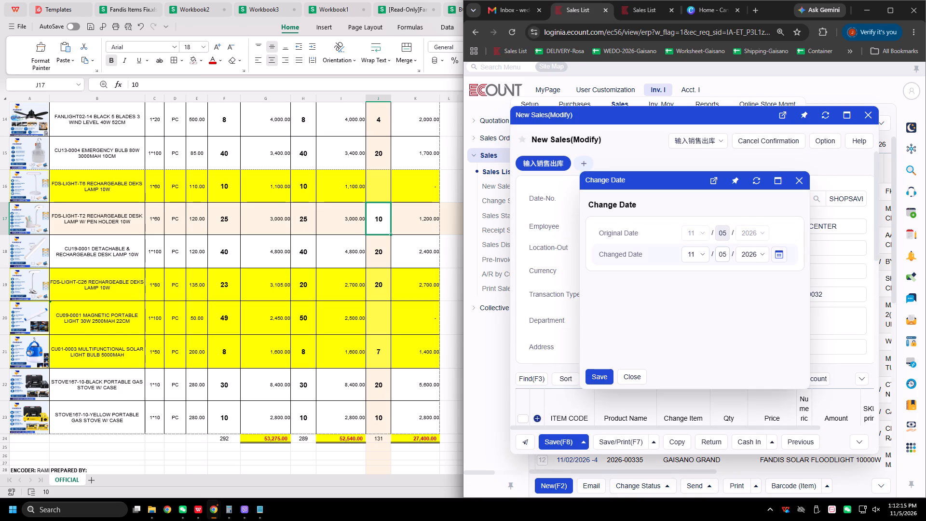
click(726, 255)
text(06)
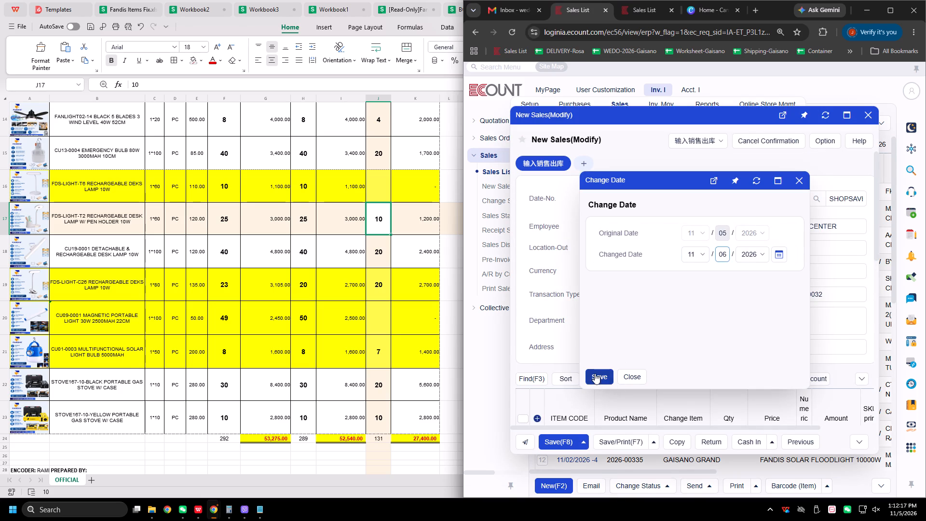
click(595, 373)
click(608, 335)
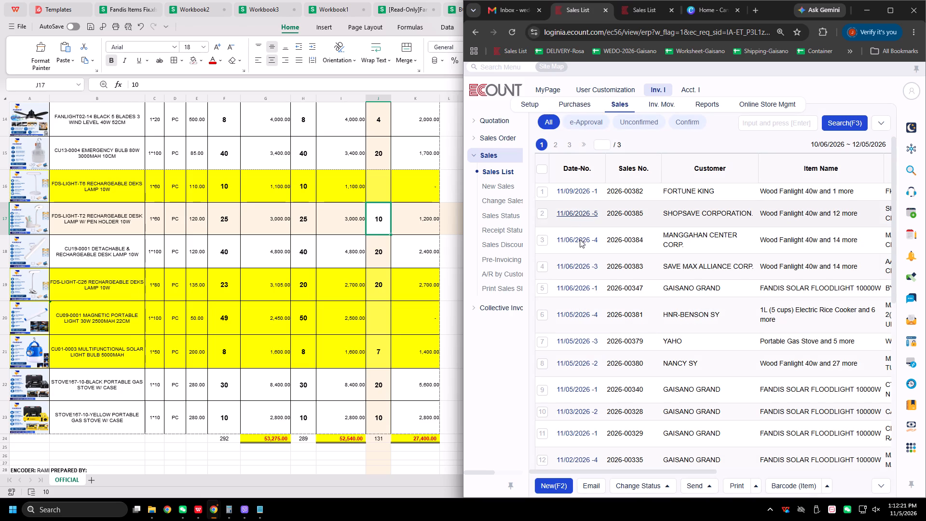
Check the three stores' total amounts and quantities in the sales list against the worksheet totals.
drag(623, 471, 755, 466)
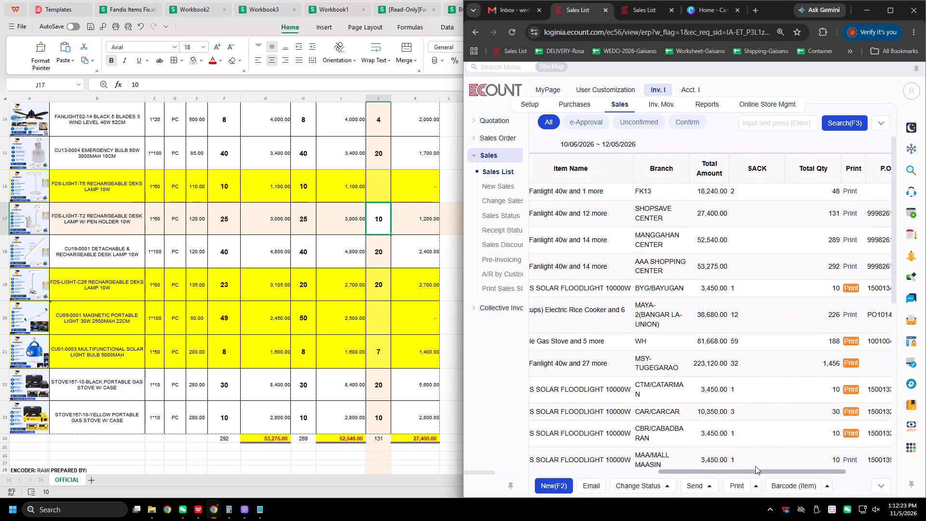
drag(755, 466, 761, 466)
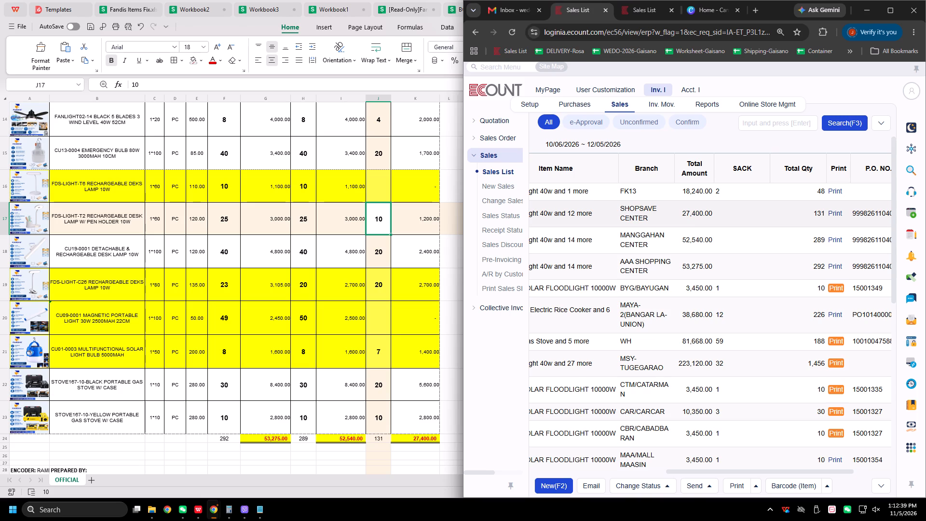
Open Facebook in a new browser tab, run the recent search "uplift group 3 bpi" and limit the results to recent posts.
click(756, 10)
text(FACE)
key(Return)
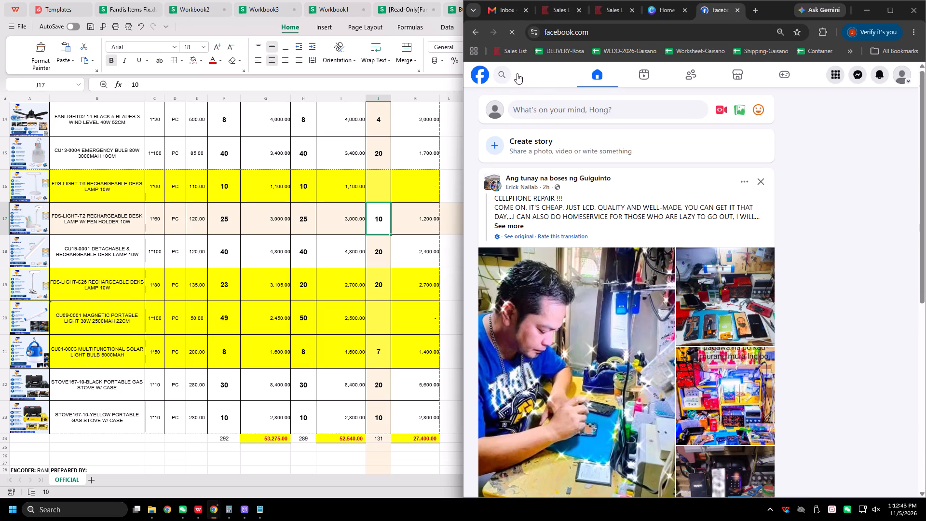
click(505, 78)
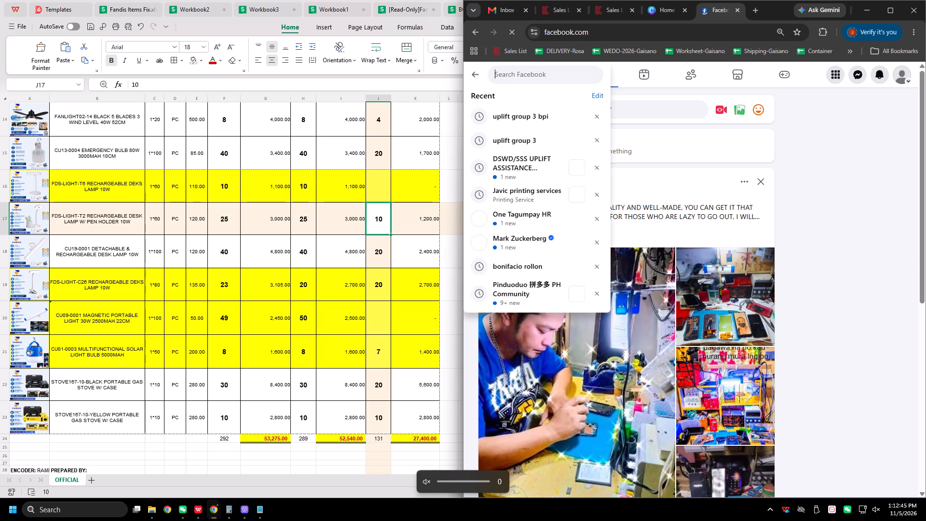
click(533, 116)
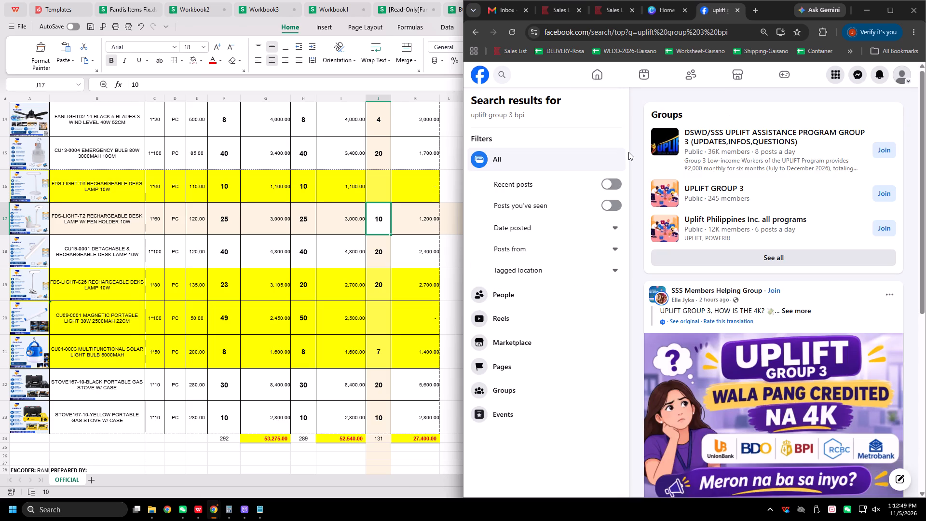
click(615, 185)
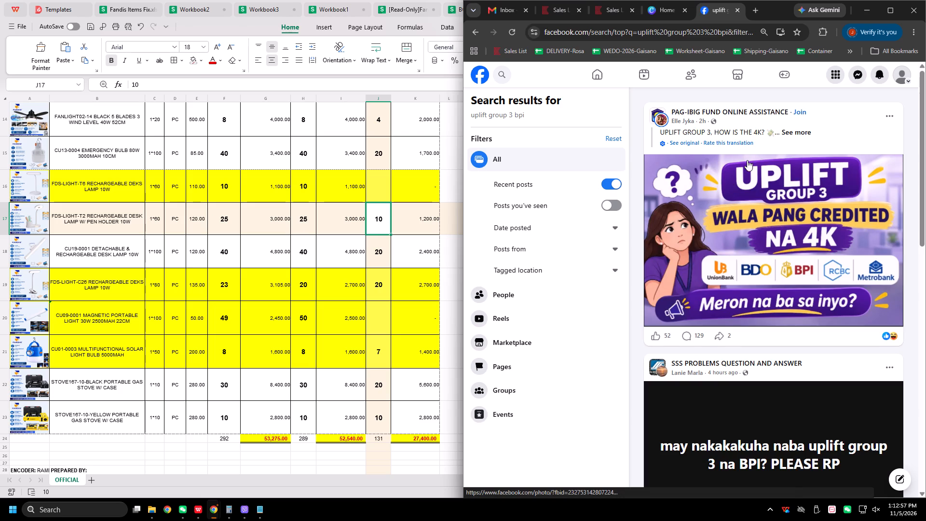
Read through the comments on the PAG-IBIG Fund Online Assistance group's Uplift Group 3 4K post, and close the post.
click(692, 335)
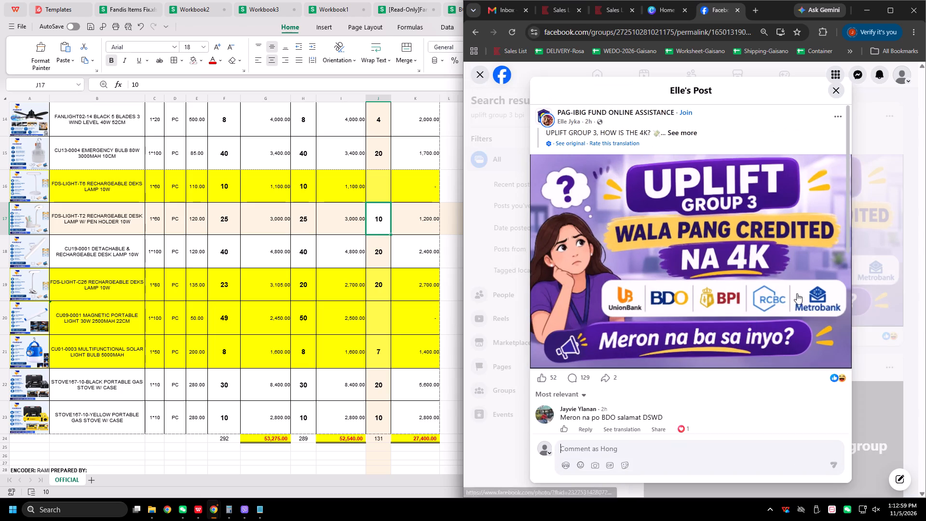
scroll(749, 279, down, 3)
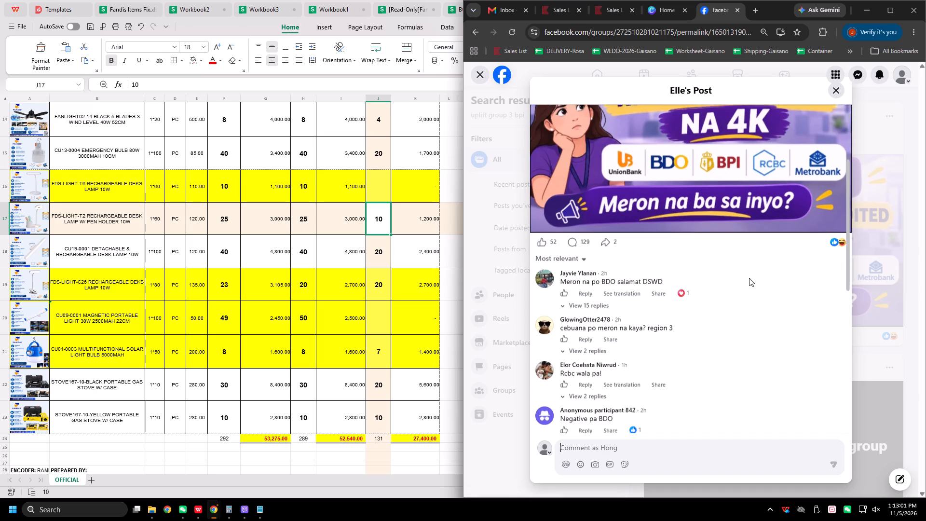
scroll(749, 277, down, 6)
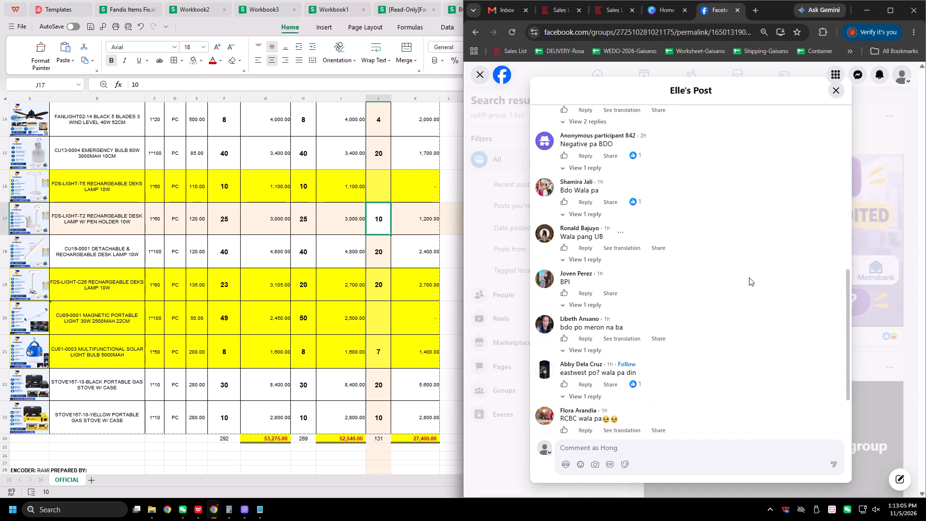
scroll(749, 277, down, 3)
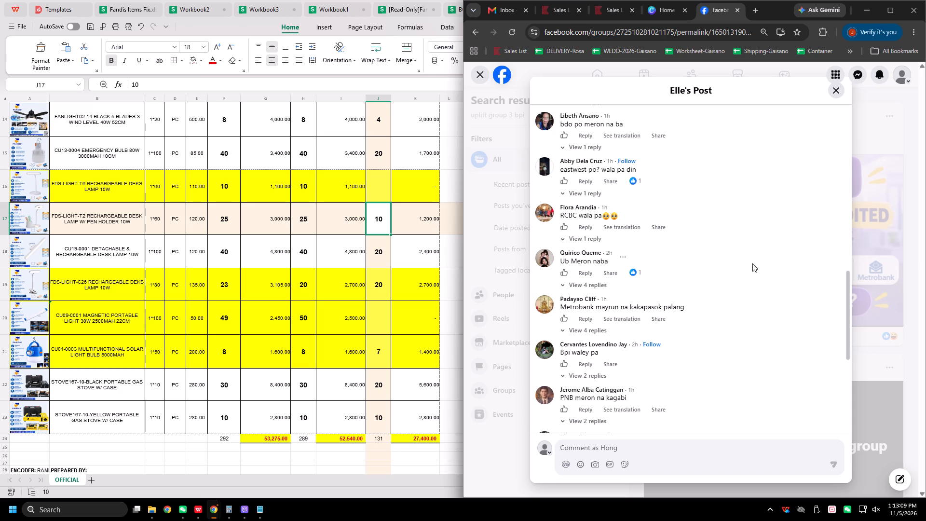
scroll(718, 260, down, 5)
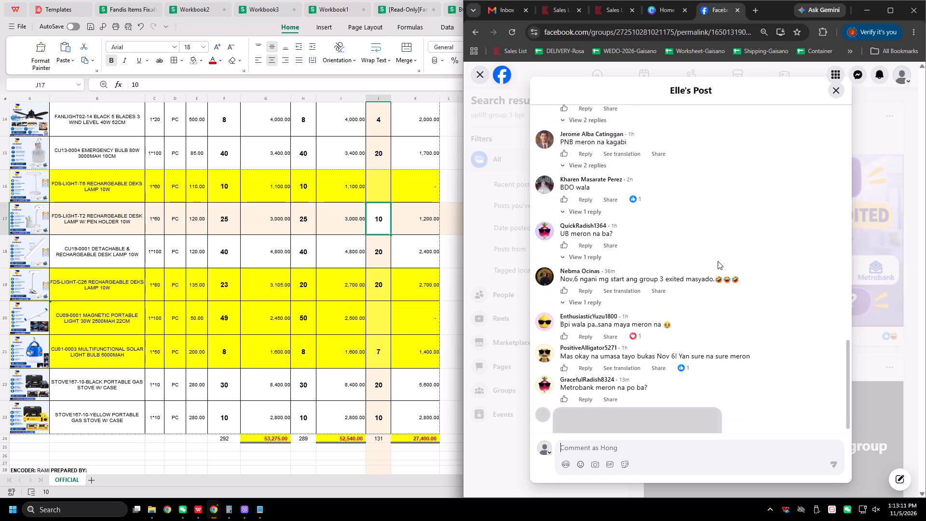
scroll(718, 261, down, 4)
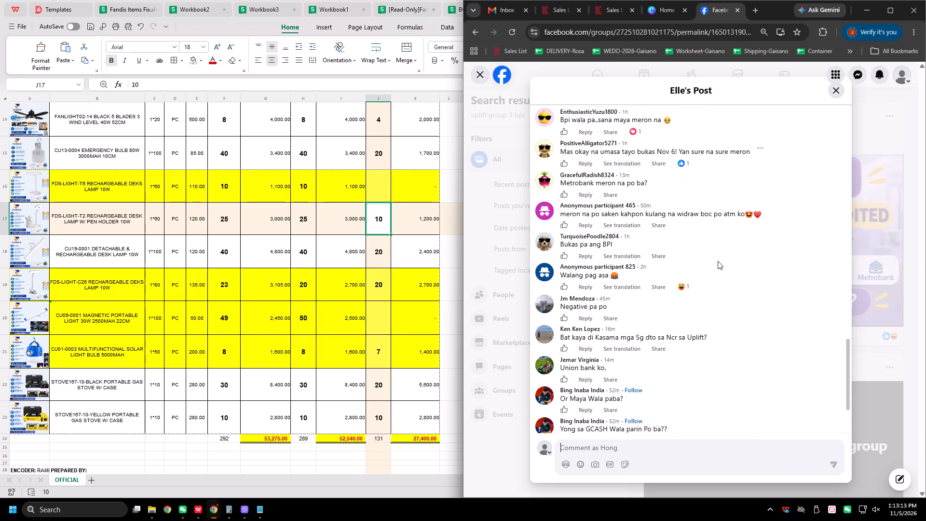
scroll(718, 261, down, 8)
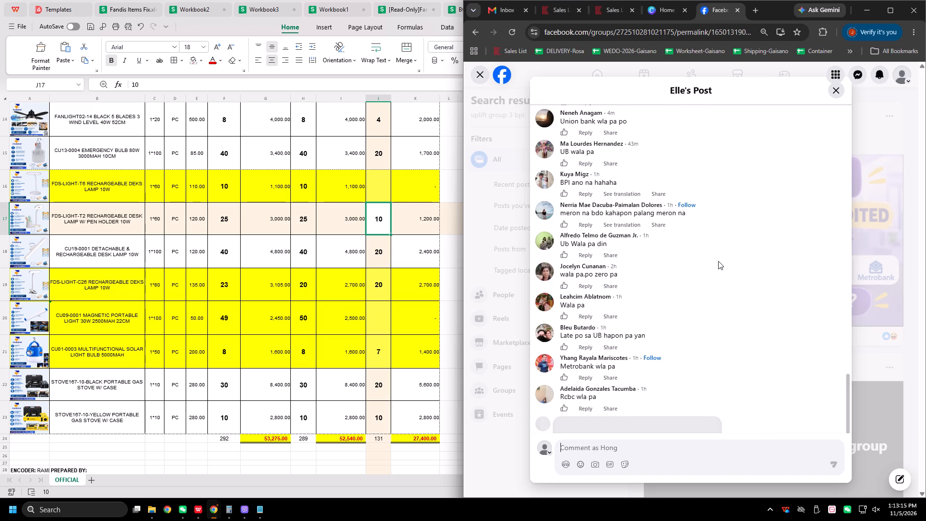
scroll(719, 260, down, 11)
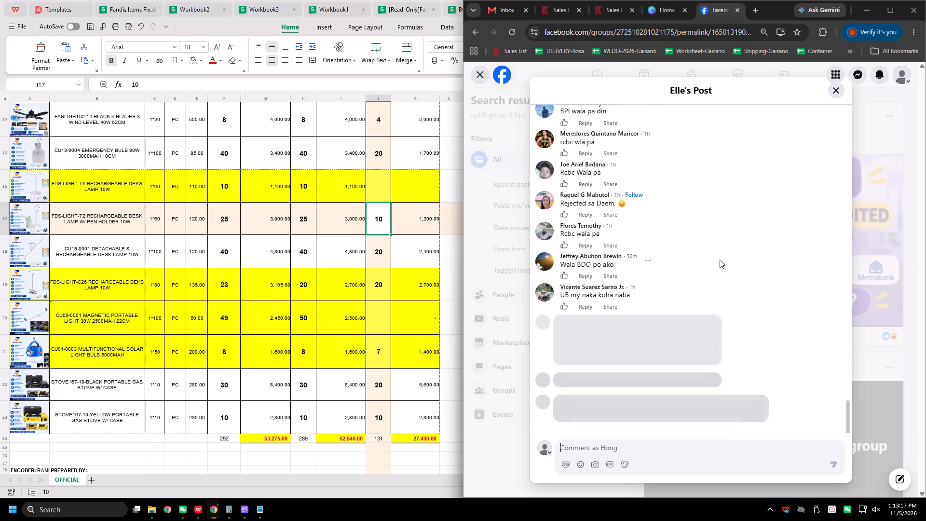
key(Escape)
Skim the remaining recent posts in the Uplift Group 3 BPI search results and close Facebook.
scroll(754, 261, down, 5)
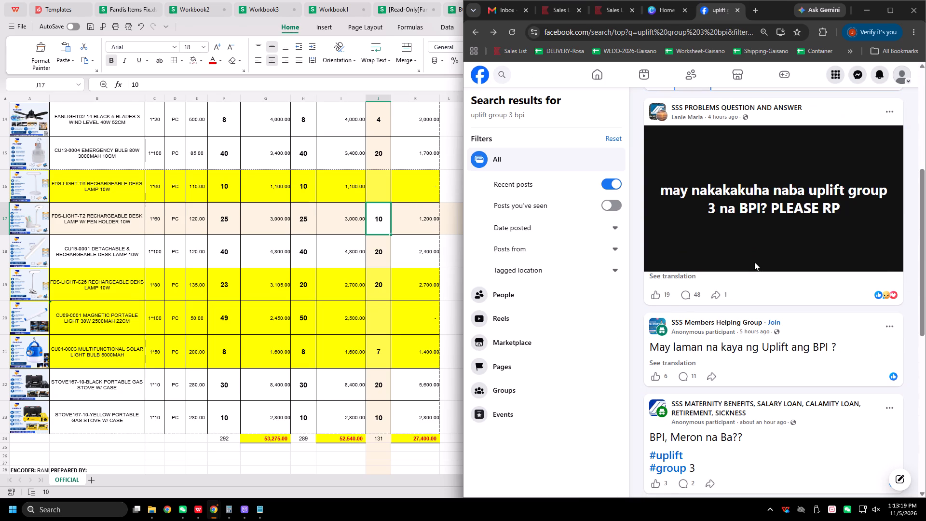
scroll(735, 264, down, 4)
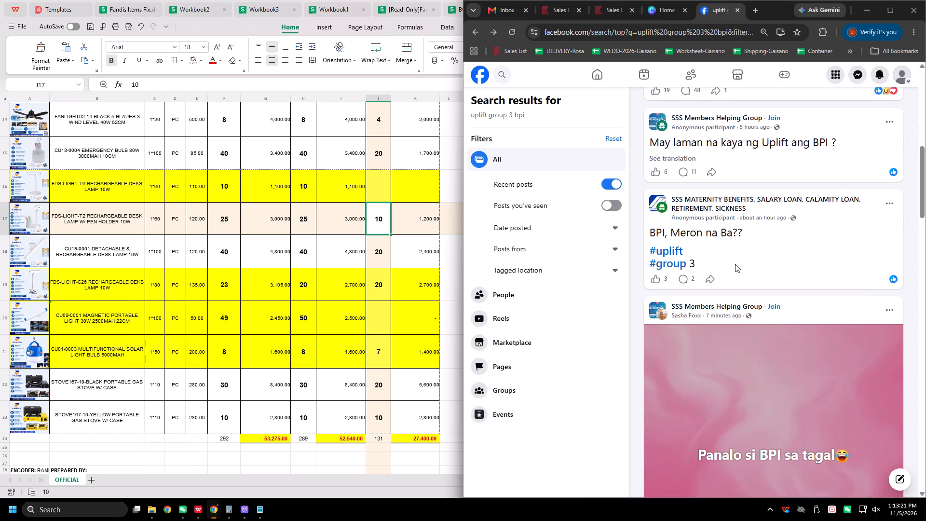
scroll(758, 248, down, 1)
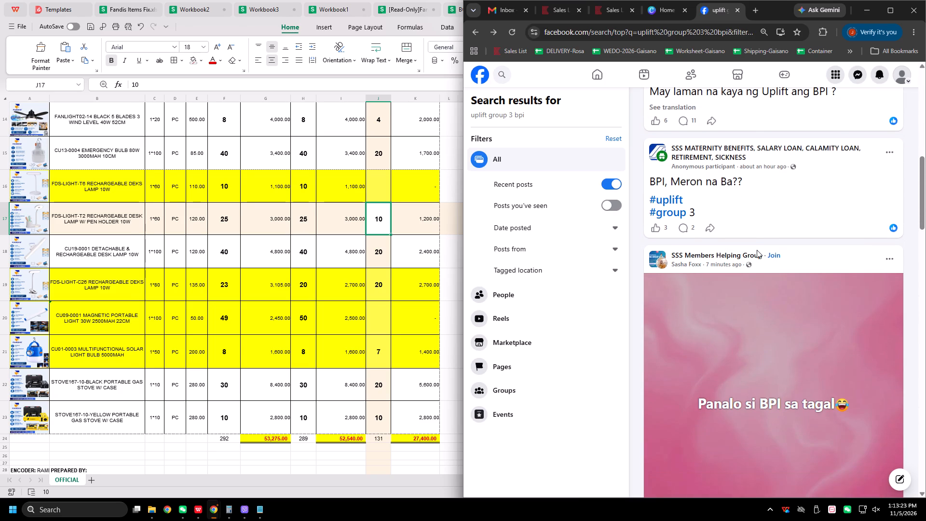
scroll(754, 251, down, 4)
scroll(754, 251, up, 2)
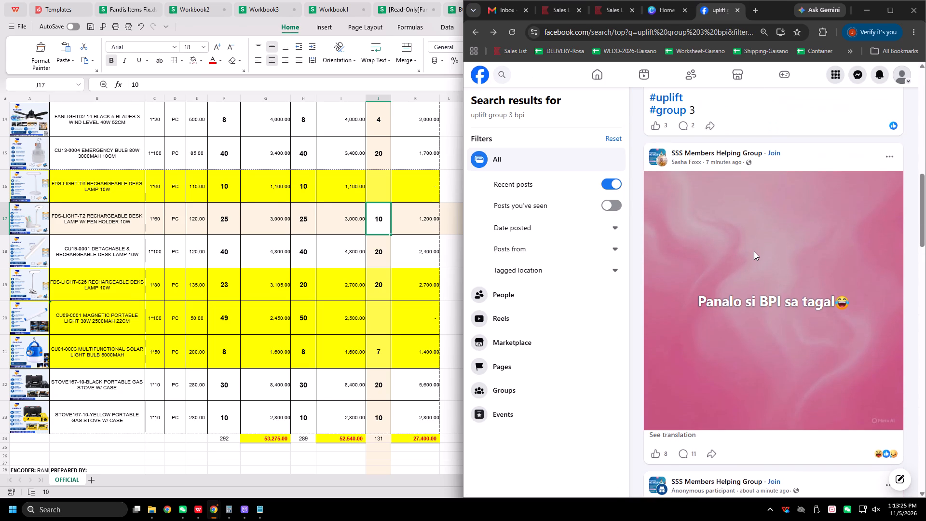
scroll(754, 251, down, 4)
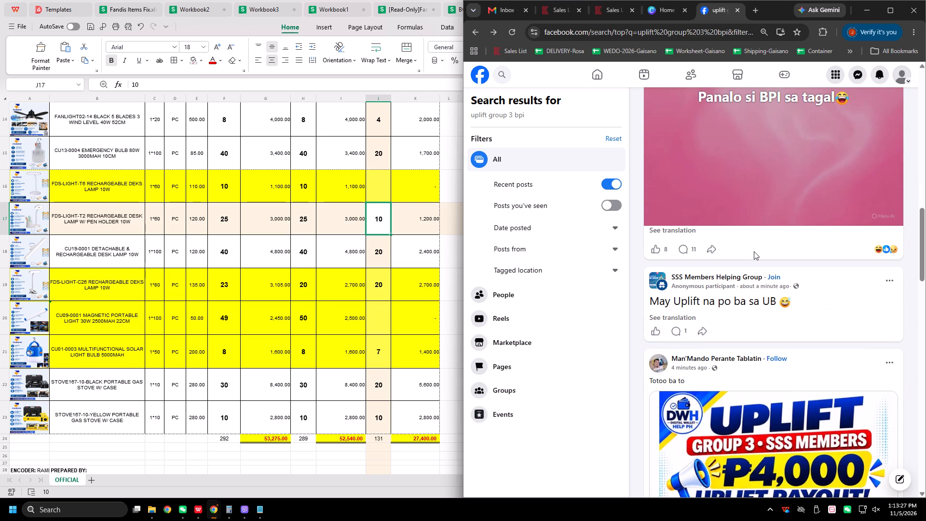
key(ctrl+w)
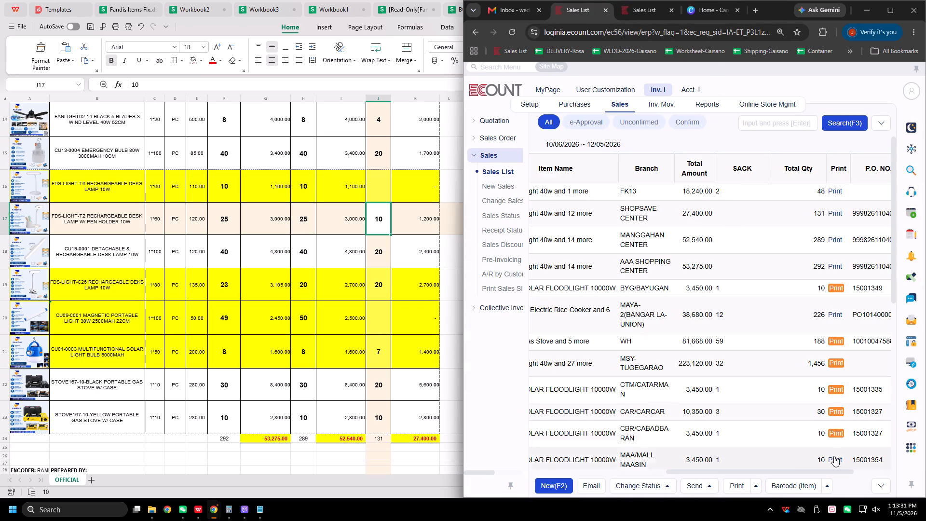
Show the hidden system tray apps.
click(767, 511)
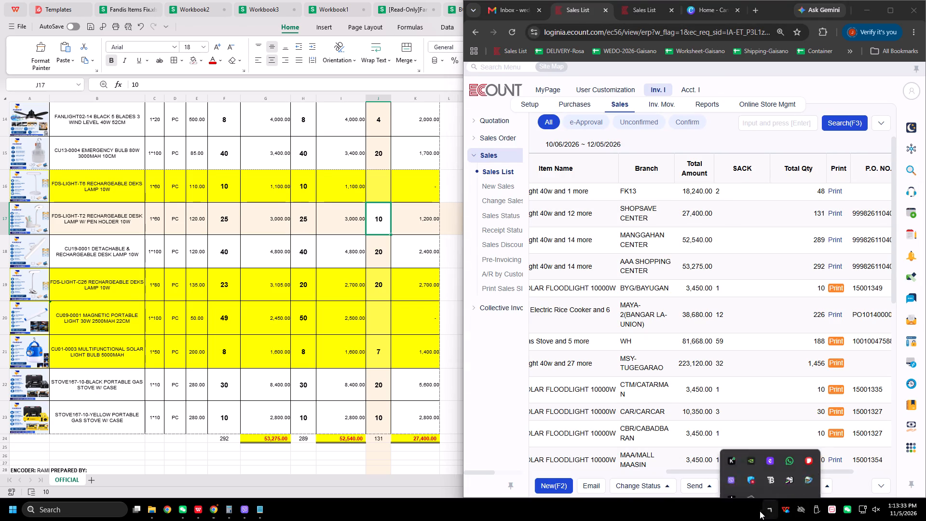
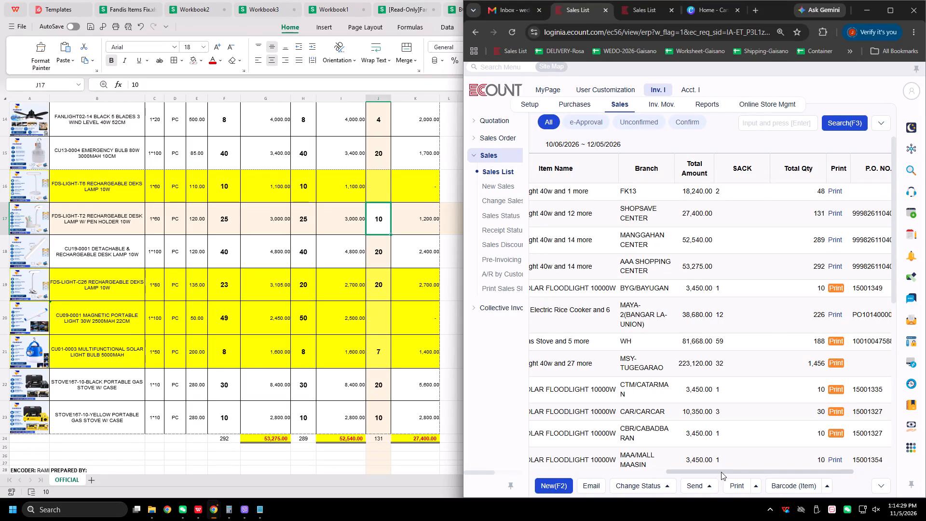
Review the dates, sales numbers, customers and branches of the Shopsave, Manggahan and AAA sales against the worksheet's store headings.
drag(721, 472, 628, 473)
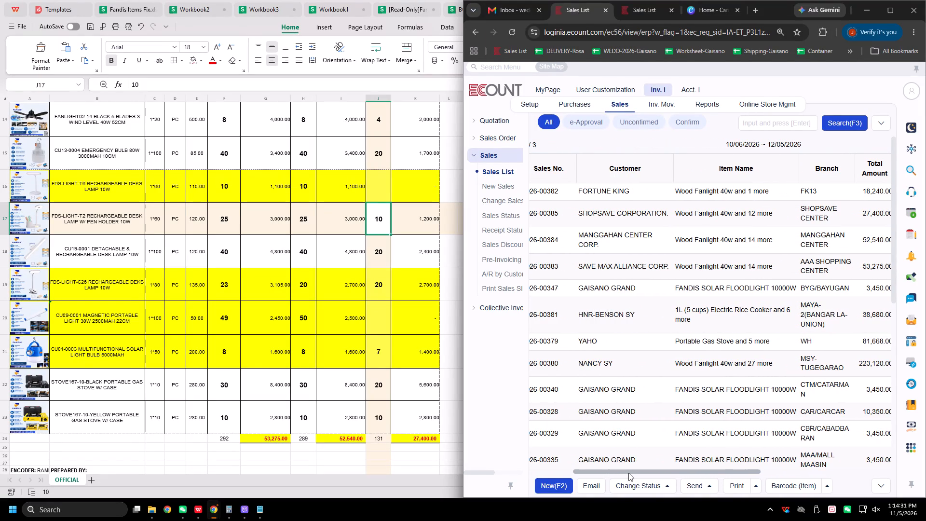
drag(628, 473, 614, 472)
scroll(168, 356, down, 2)
scroll(191, 353, up, 5)
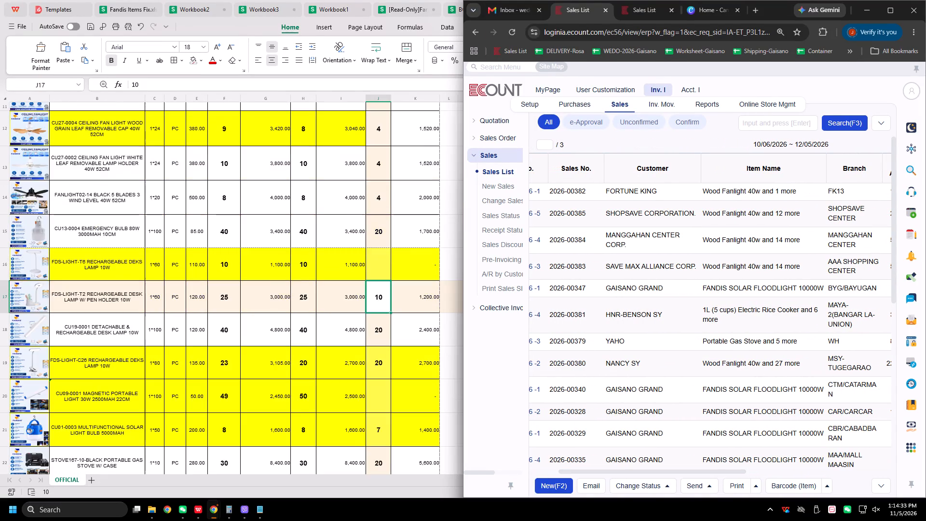
scroll(191, 352, up, 9)
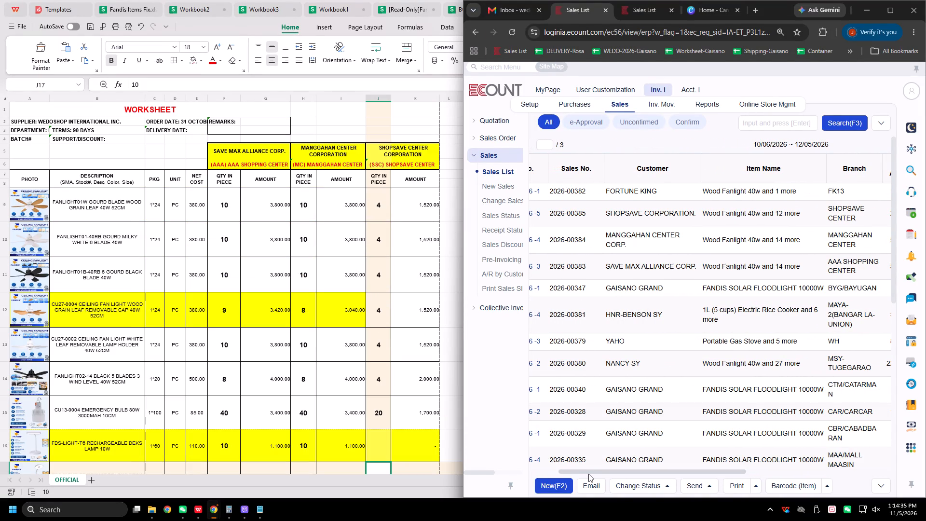
drag(590, 471, 567, 472)
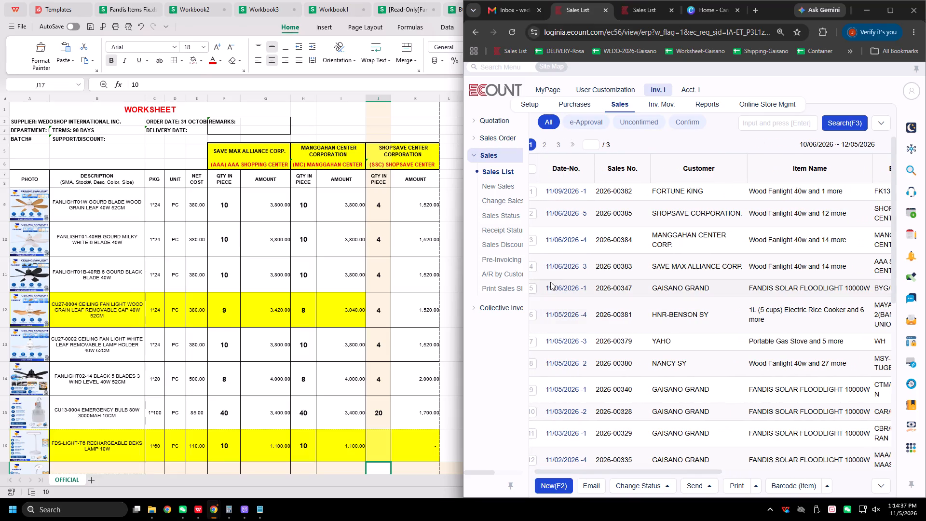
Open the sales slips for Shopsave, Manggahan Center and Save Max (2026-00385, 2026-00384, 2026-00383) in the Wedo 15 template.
click(884, 9)
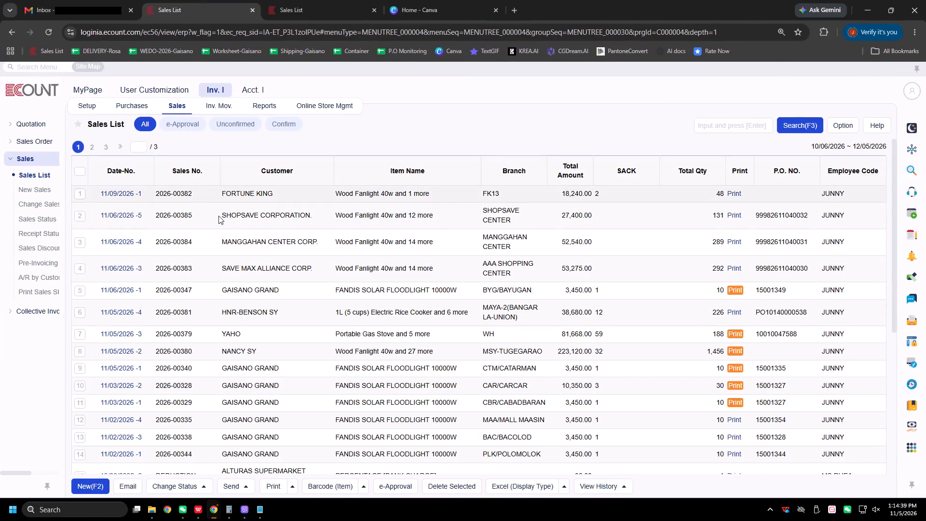
click(79, 218)
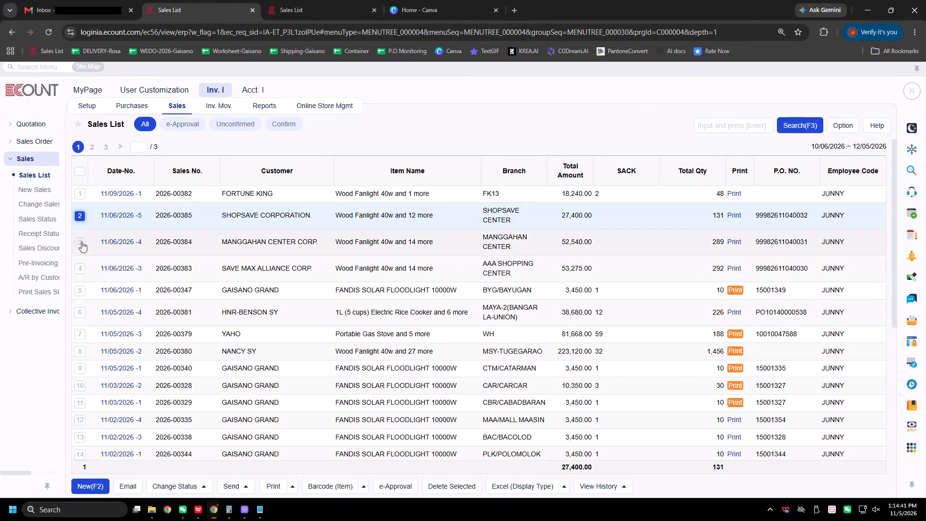
click(82, 242)
click(80, 268)
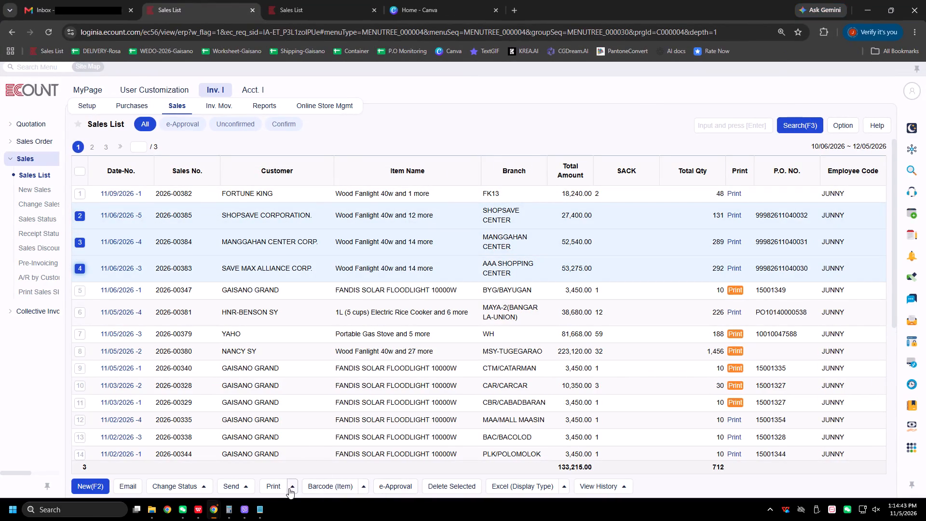
click(280, 488)
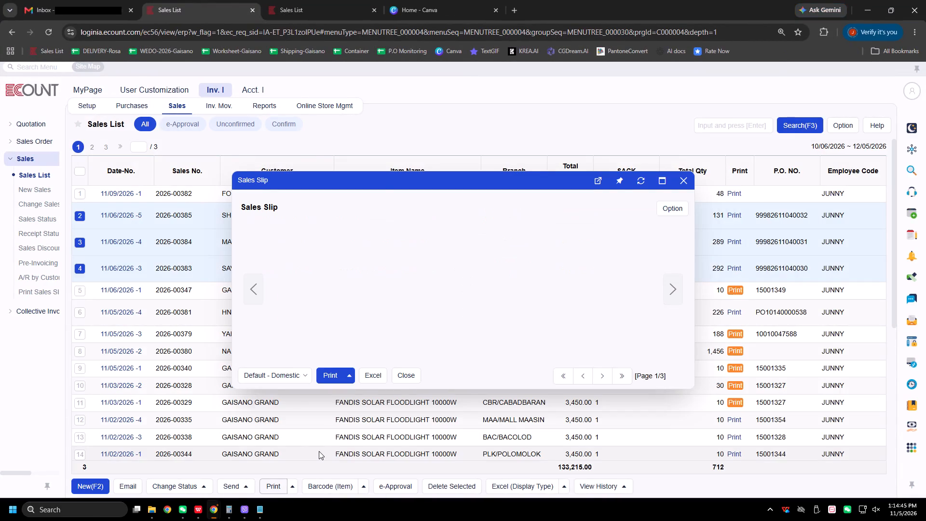
click(278, 442)
scroll(289, 335, down, 2)
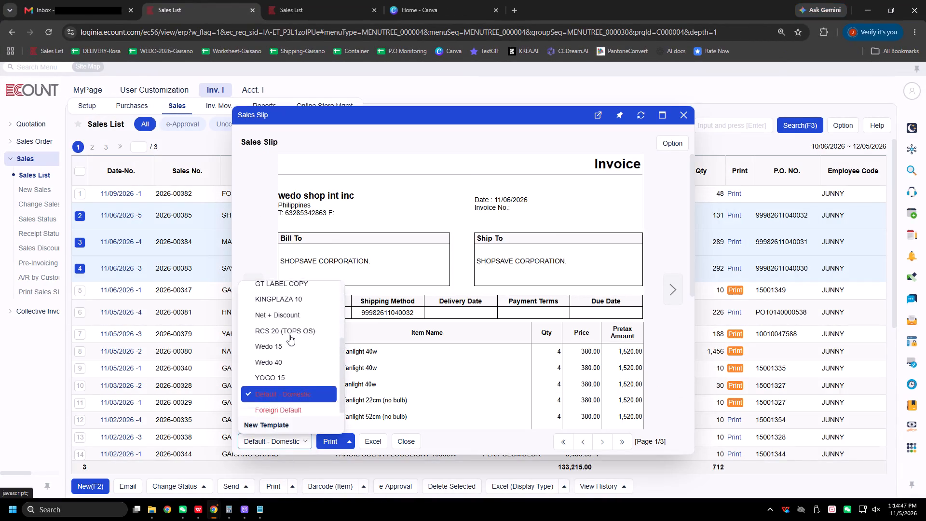
click(295, 350)
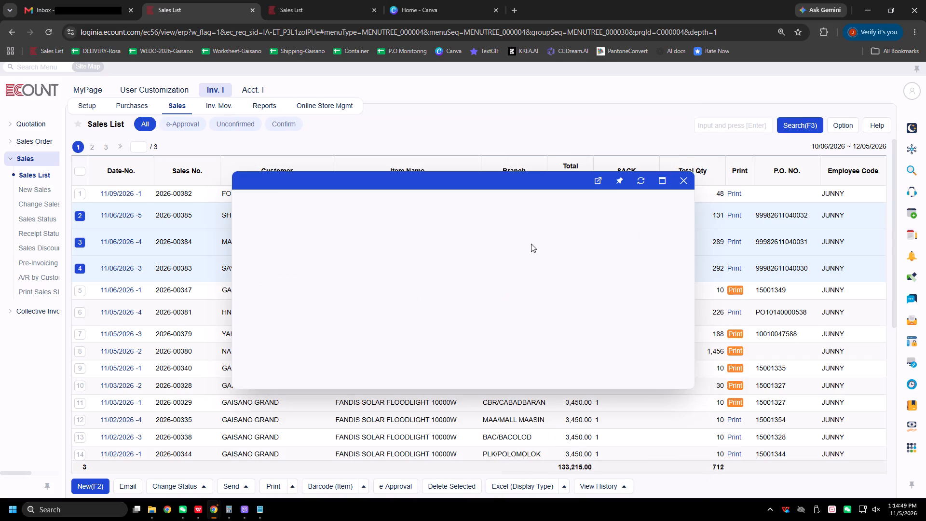
Review the three stores' delivery receipts, checking header details, items, quantities and totals, and close the preview with no sales left selected.
scroll(596, 247, down, 3)
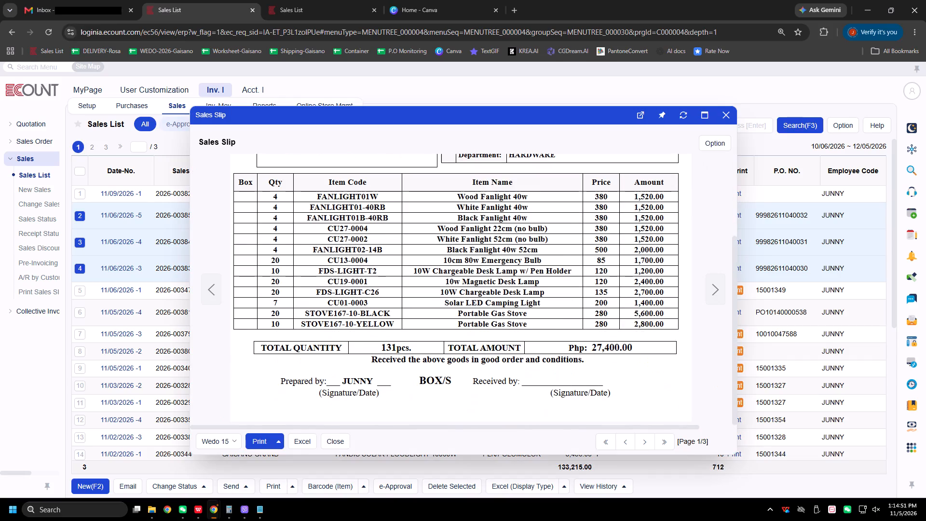
scroll(664, 279, up, 1)
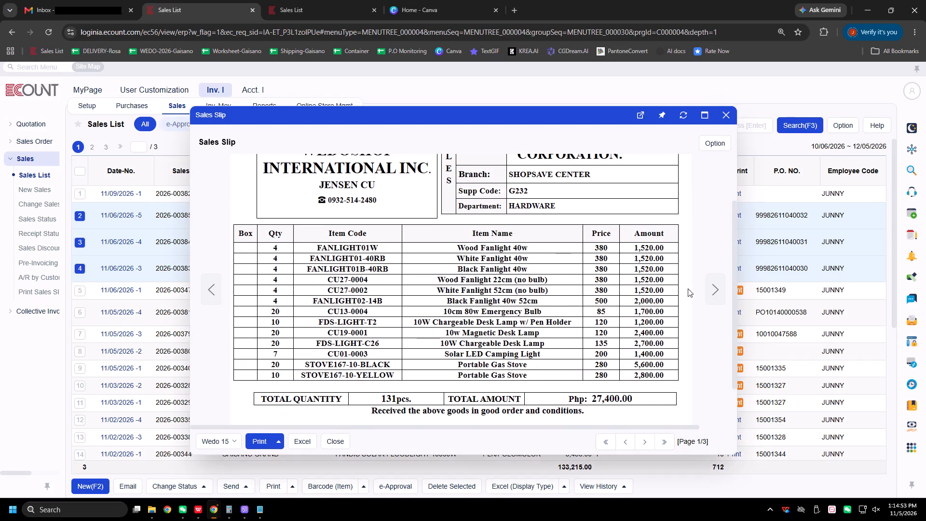
click(714, 293)
click(714, 289)
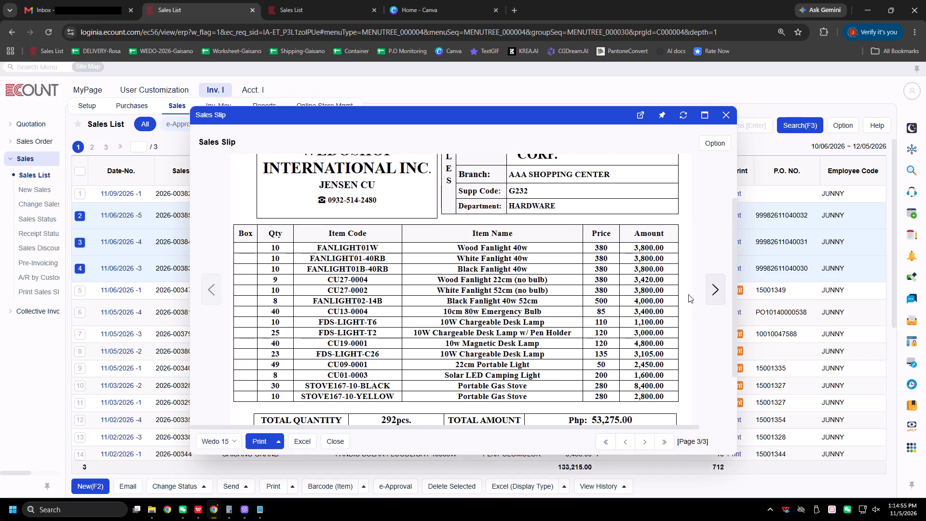
click(716, 291)
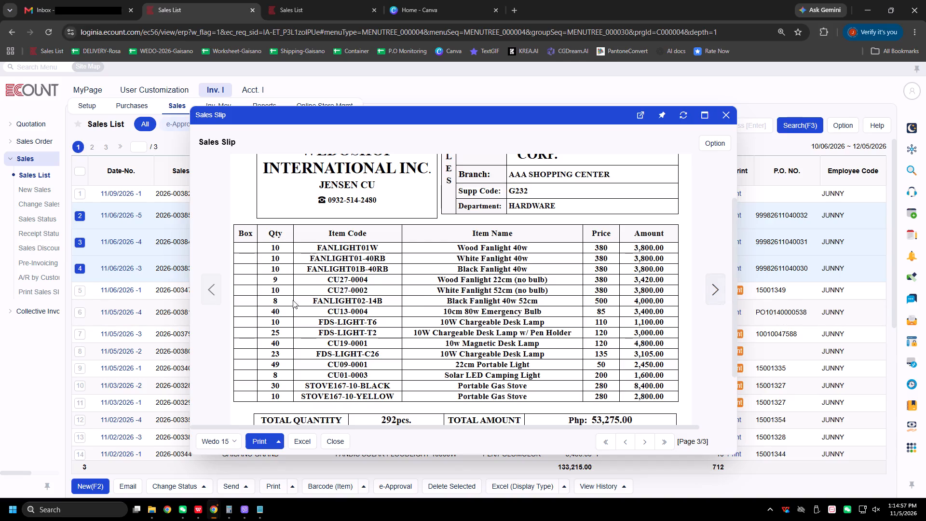
click(211, 289)
click(211, 289)
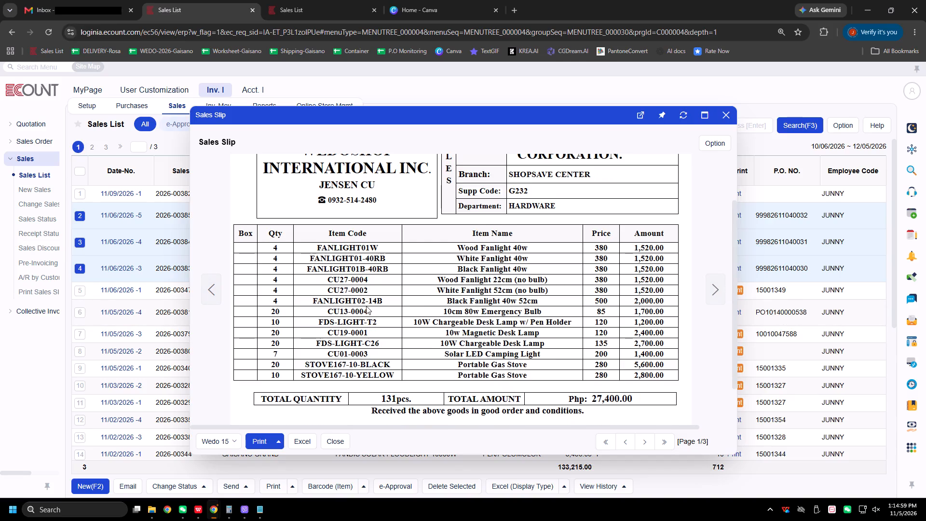
scroll(371, 305, up, 1)
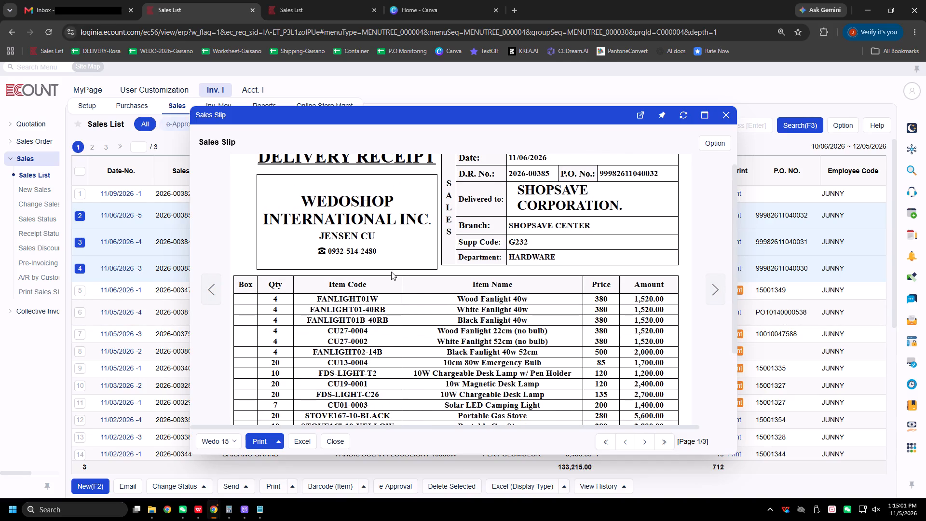
scroll(391, 272, up, 1)
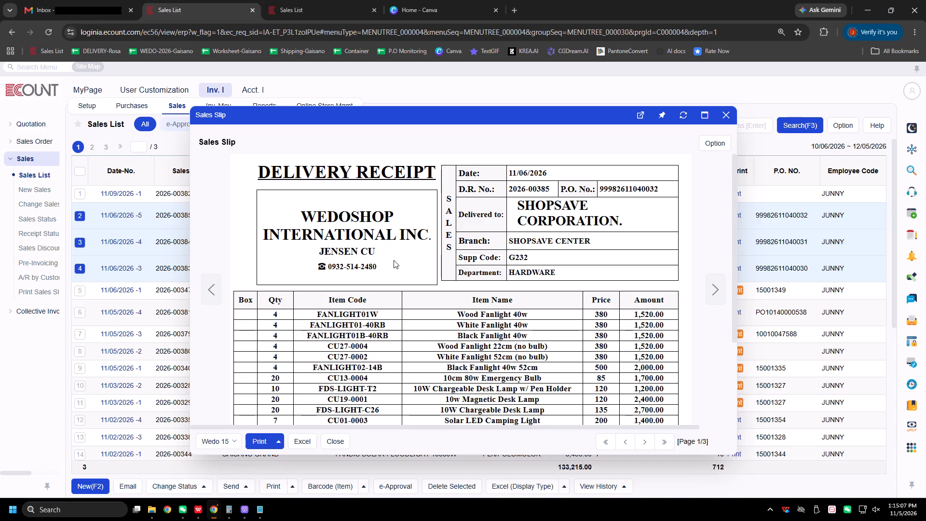
scroll(393, 261, down, 4)
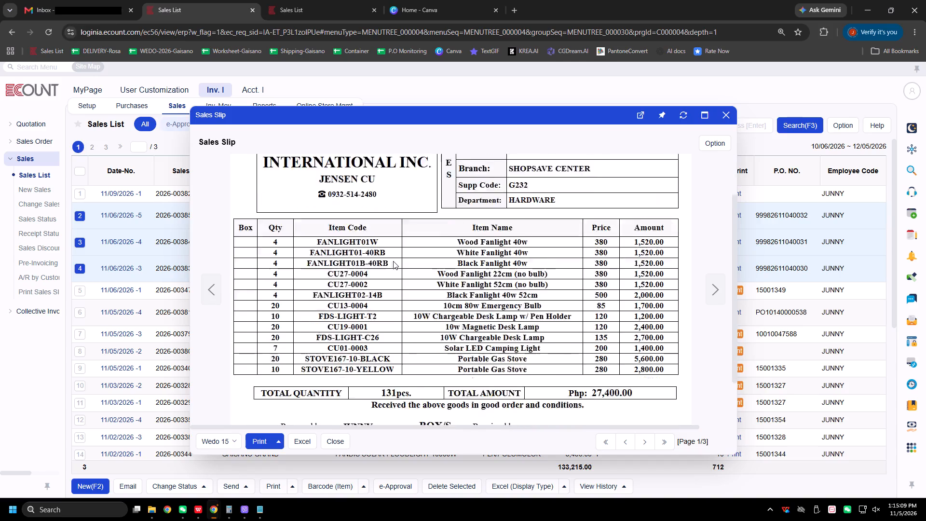
scroll(393, 261, down, 1)
click(718, 287)
scroll(476, 284, up, 2)
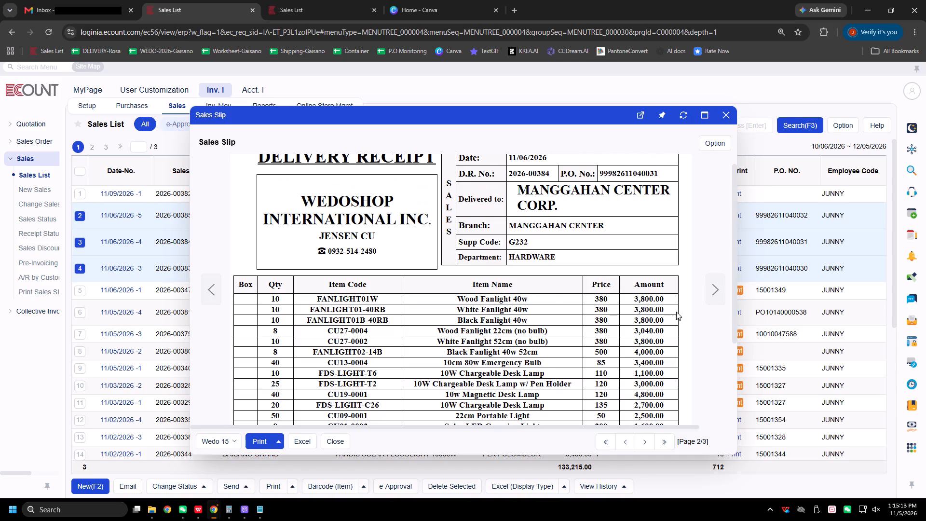
click(711, 297)
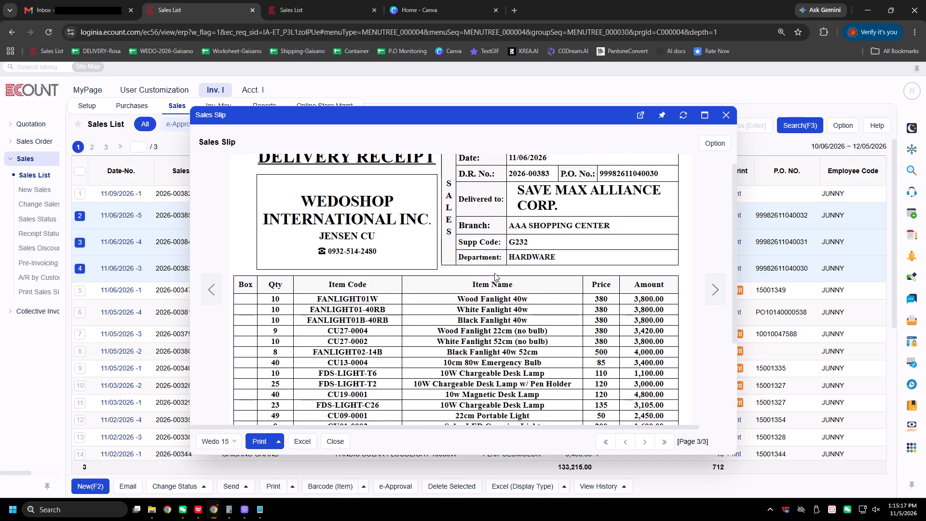
scroll(494, 275, down, 4)
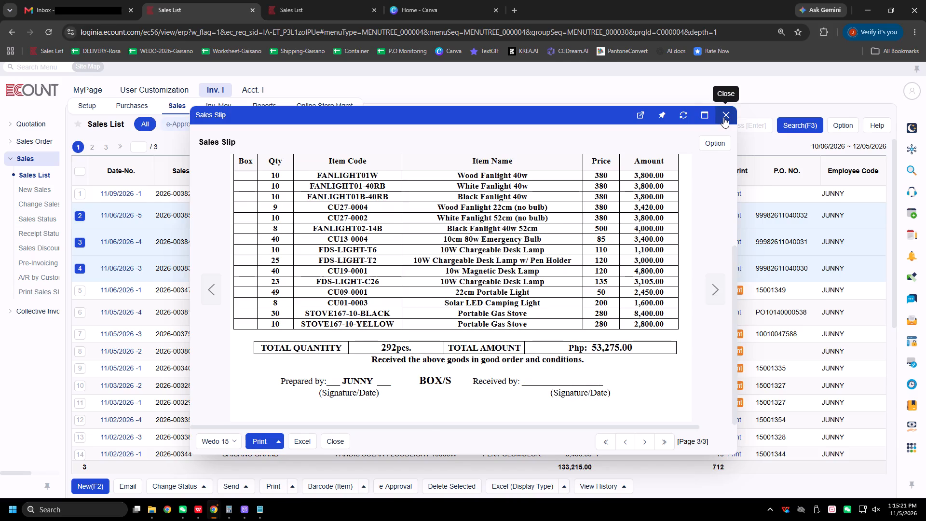
click(723, 118)
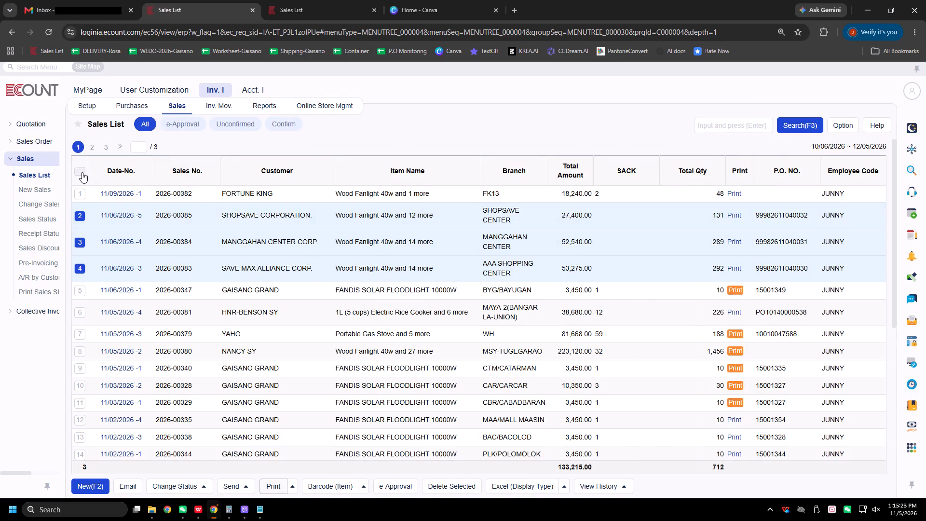
click(82, 172)
click(82, 172)
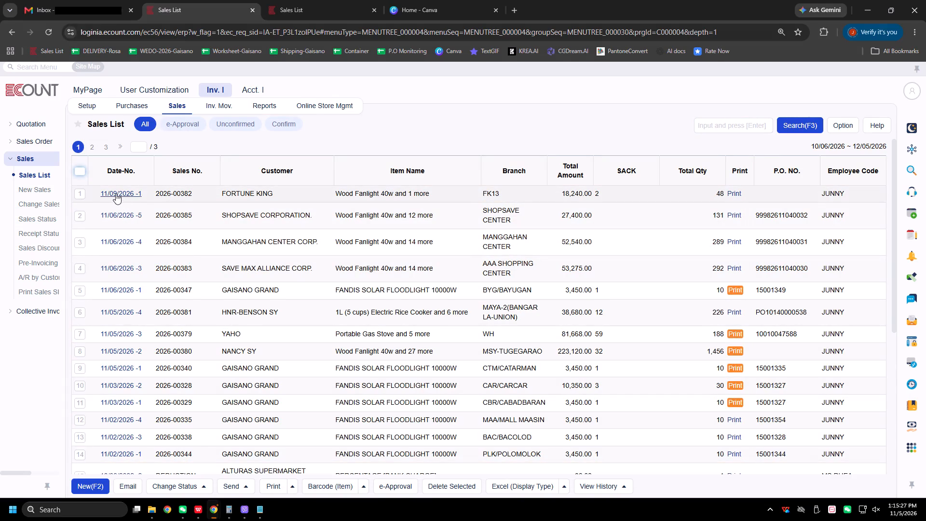
Switch to WPS Office and open the FK label sheet in the BOX LABEL.xlsx workbook.
click(873, 9)
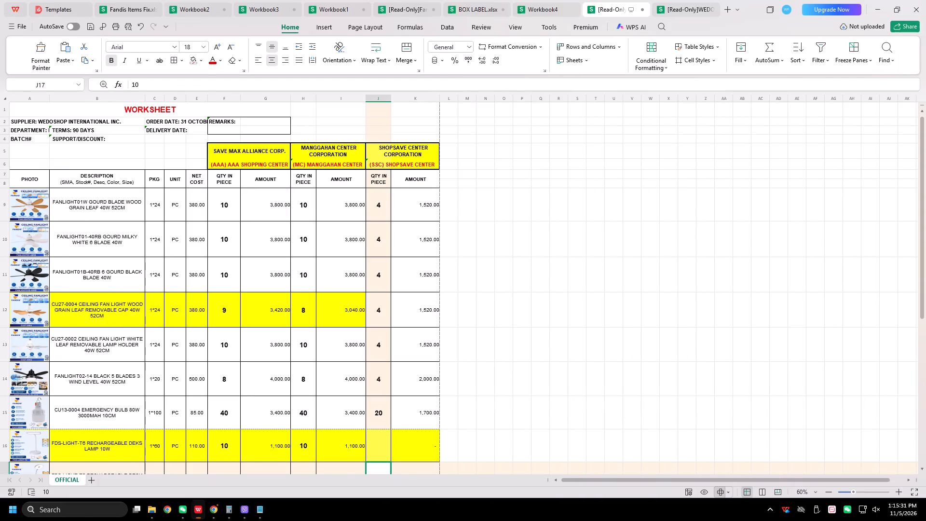
click(474, 6)
scroll(185, 290, up, 5)
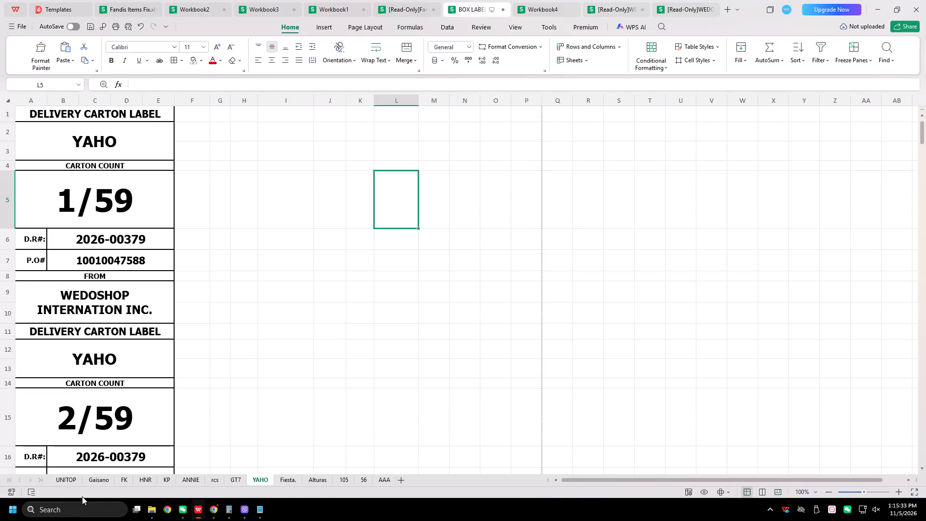
click(96, 482)
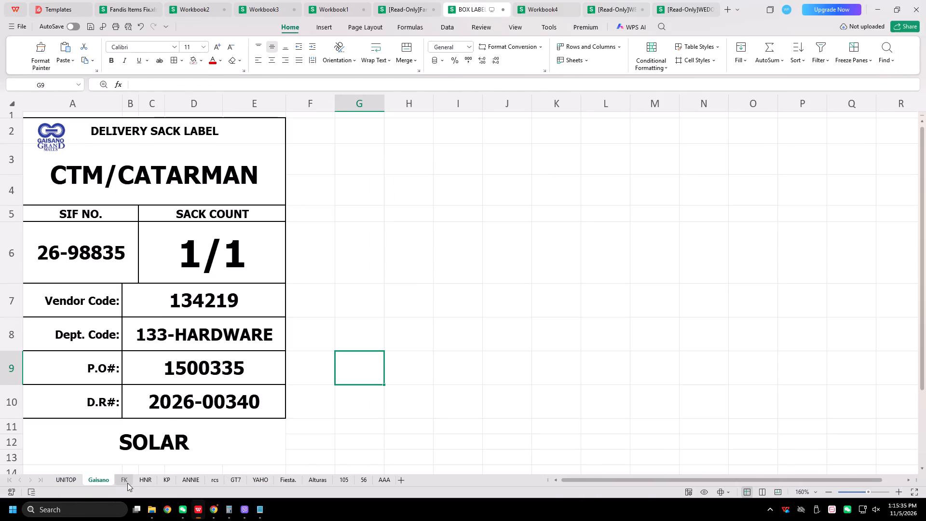
click(127, 483)
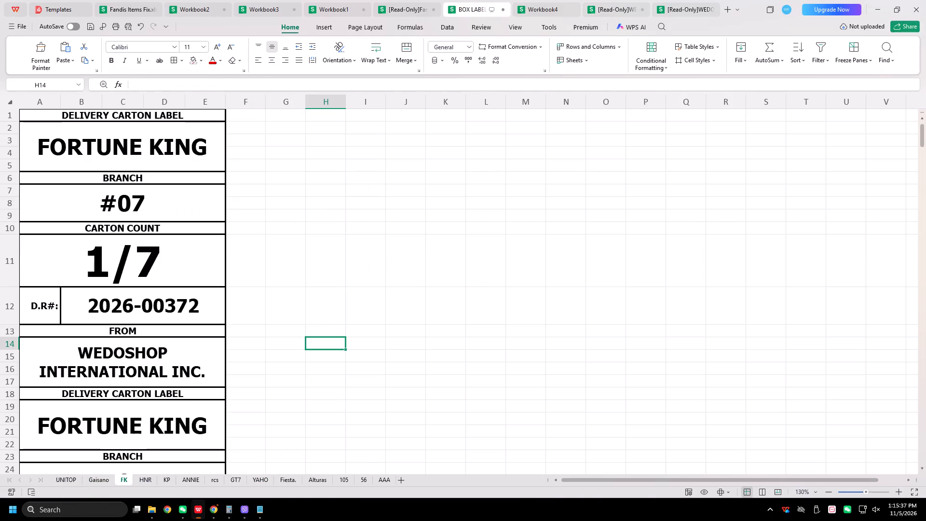
Replace every branch number #07 with #13 on the Fortune King carton labels.
double_click(164, 201)
key(ctrl+a)
key(ctrl+c)
click(309, 217)
key(ctrl+f)
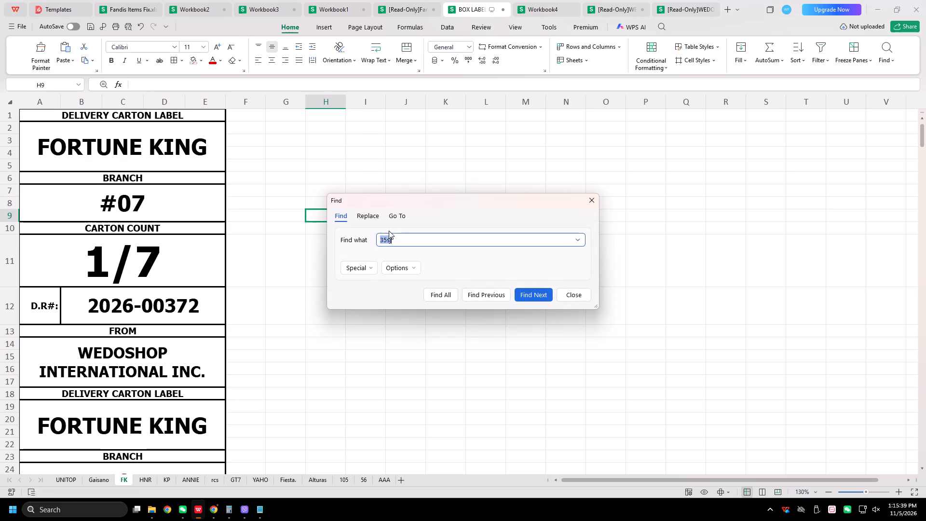
click(371, 222)
click(408, 240)
key(ctrl+a)
key(ctrl+v)
click(409, 259)
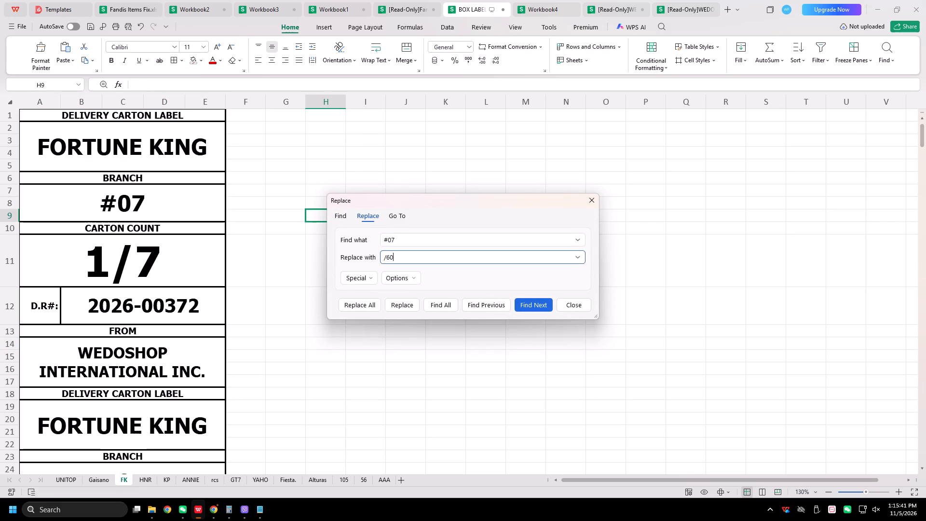
key(ctrl+a)
key(ctrl+v)
key(BackSpace)
key(BackSpace)
text(13)
click(368, 308)
click(527, 269)
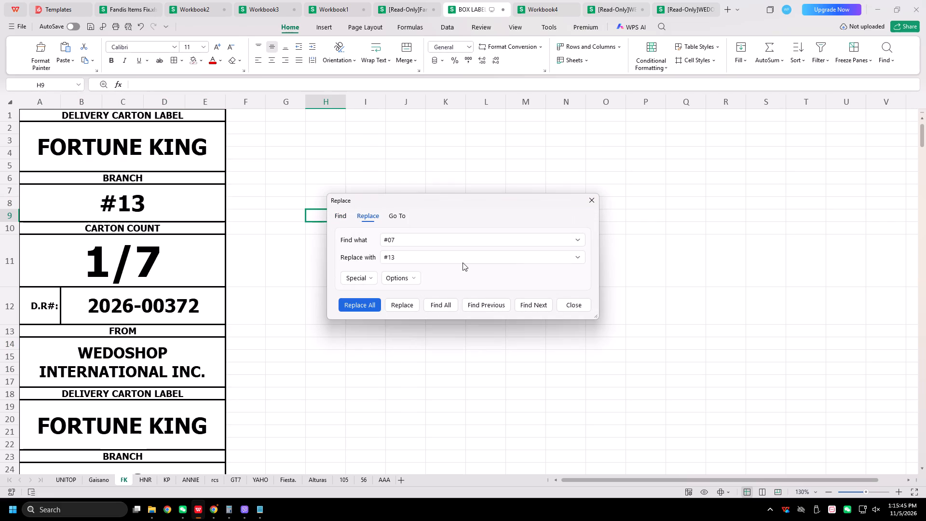
Replace every carton count total /7 with /2 on the Fortune King labels.
click(415, 239)
key(ctrl+a)
key(slash)
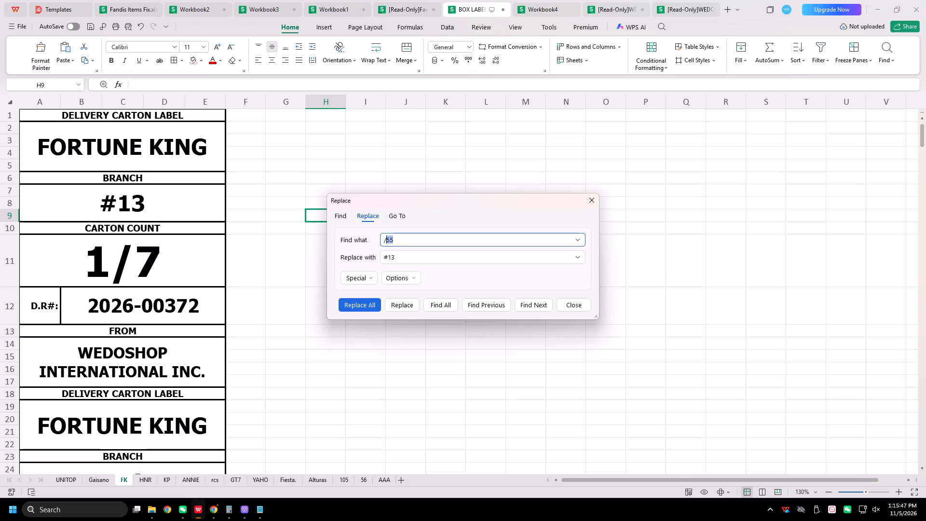
key(7)
key(Tab)
text(/2)
click(365, 302)
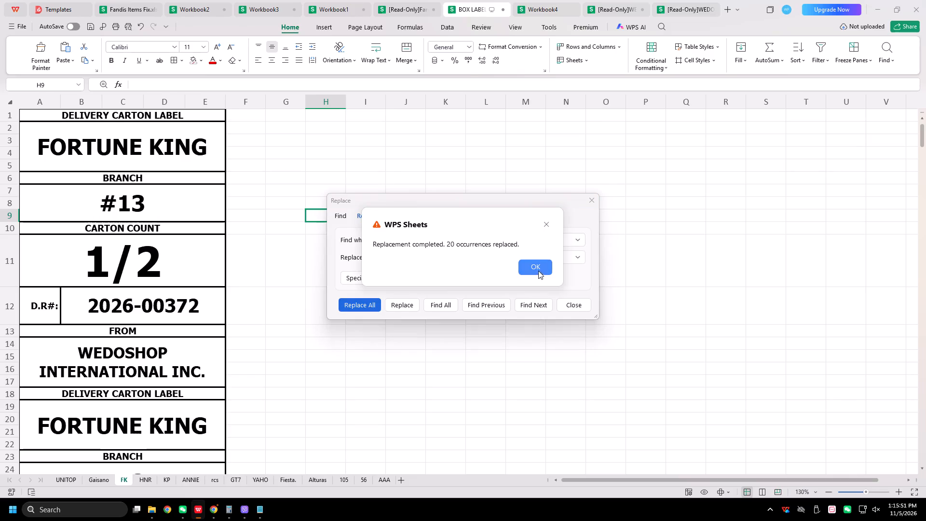
click(547, 269)
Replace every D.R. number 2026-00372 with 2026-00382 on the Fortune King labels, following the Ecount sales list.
key(alt+Tab)
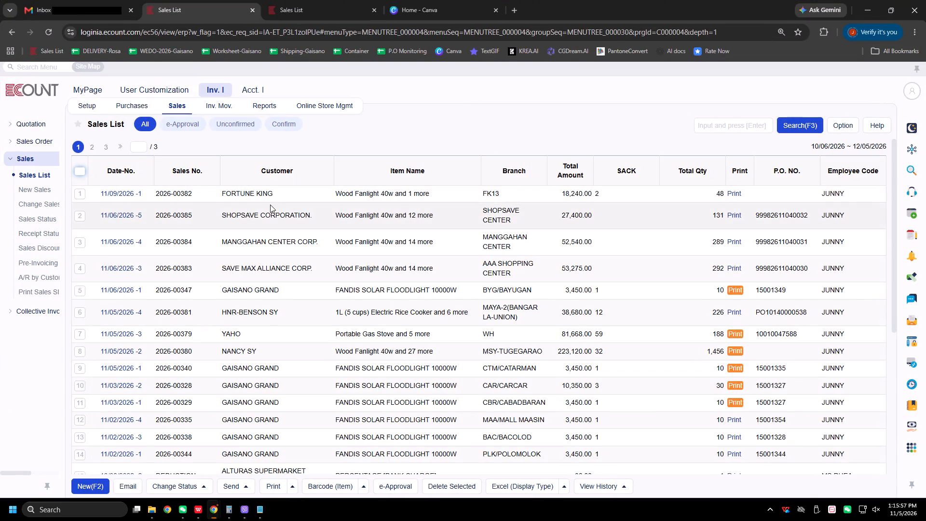
key(alt+Tab)
double_click(192, 310)
key(ctrl+a)
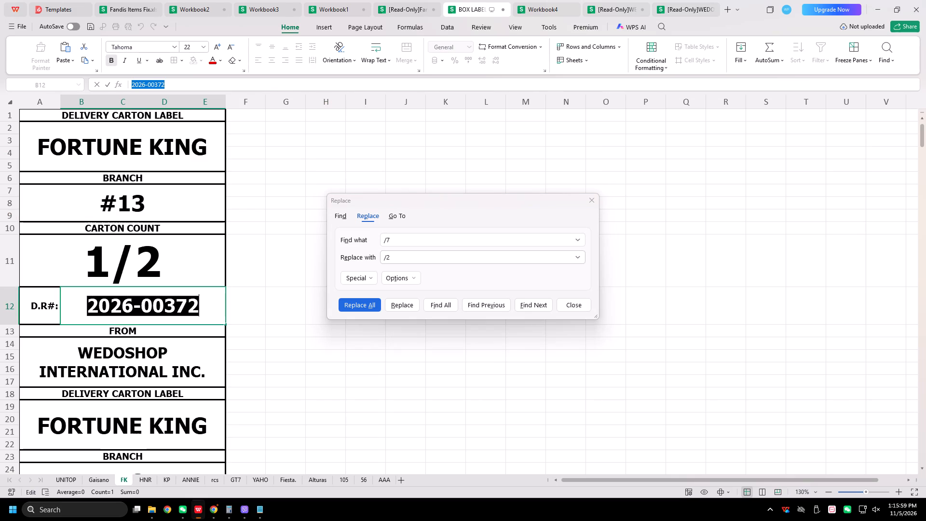
key(ctrl+c)
click(252, 274)
click(401, 239)
key(ctrl+a)
key(ctrl+v)
click(418, 255)
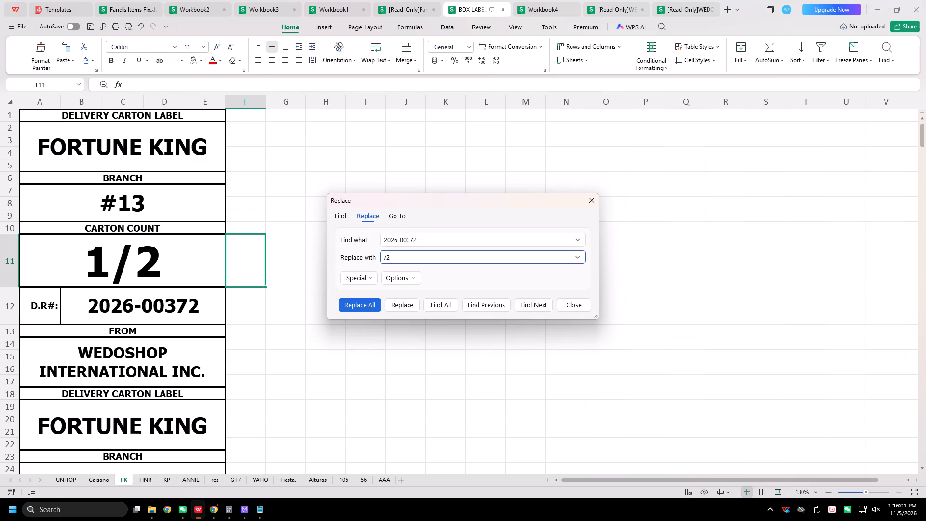
key(ctrl+a)
key(ctrl+v)
key(BackSpace)
key(BackSpace)
text(82)
click(365, 307)
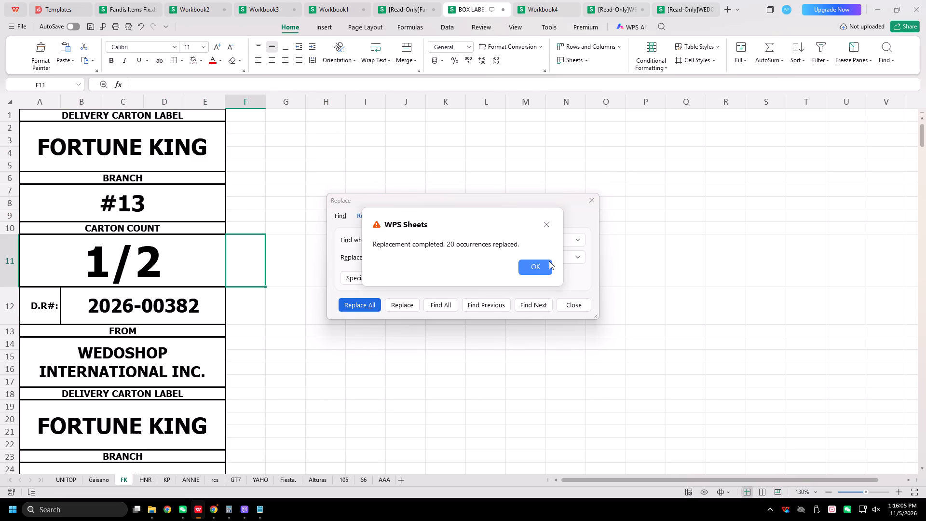
click(542, 269)
key(Escape)
scroll(313, 327, down, 3)
Look through the other customers' label sheets in the workbook, from HNR to Fiesta, and return to the FK sheet.
click(102, 482)
click(150, 482)
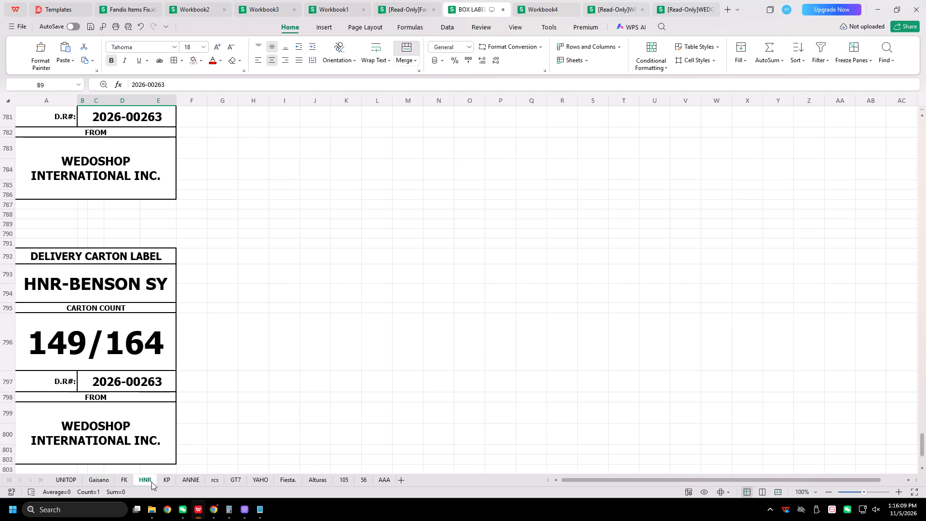
click(172, 482)
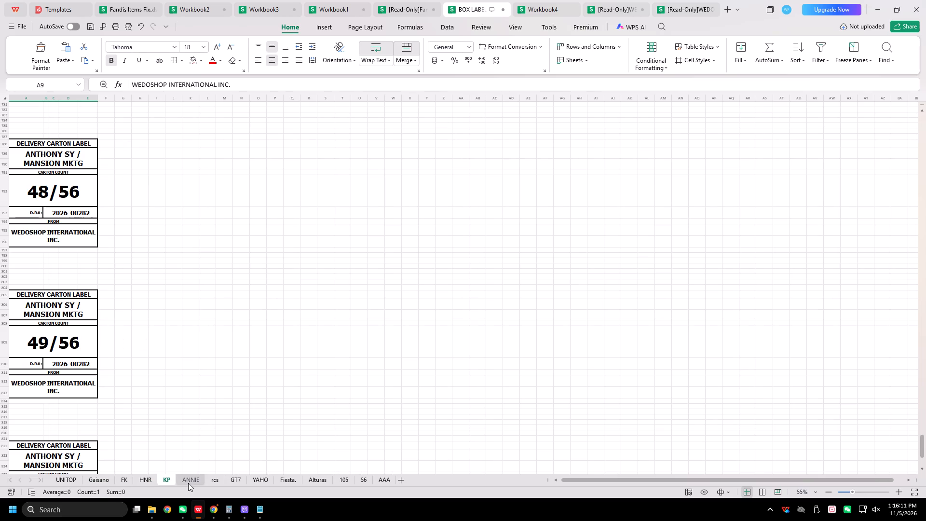
click(188, 483)
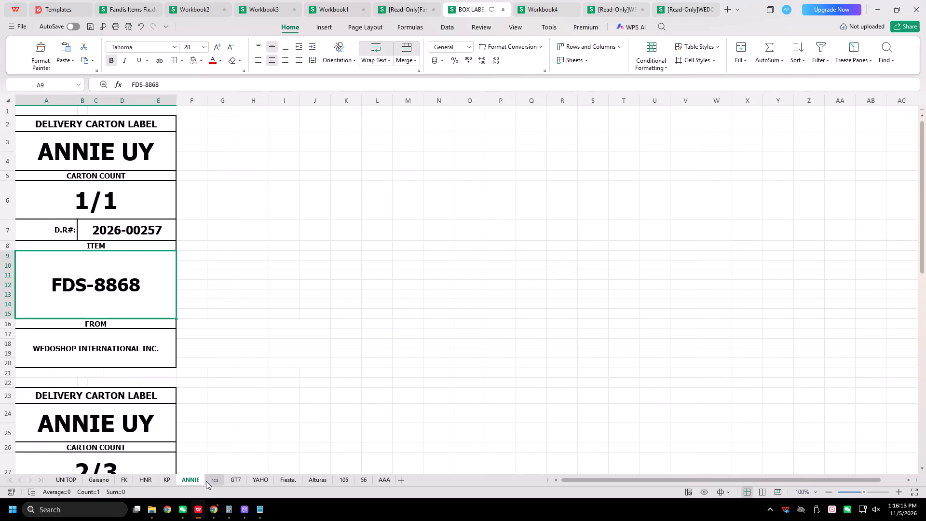
click(206, 481)
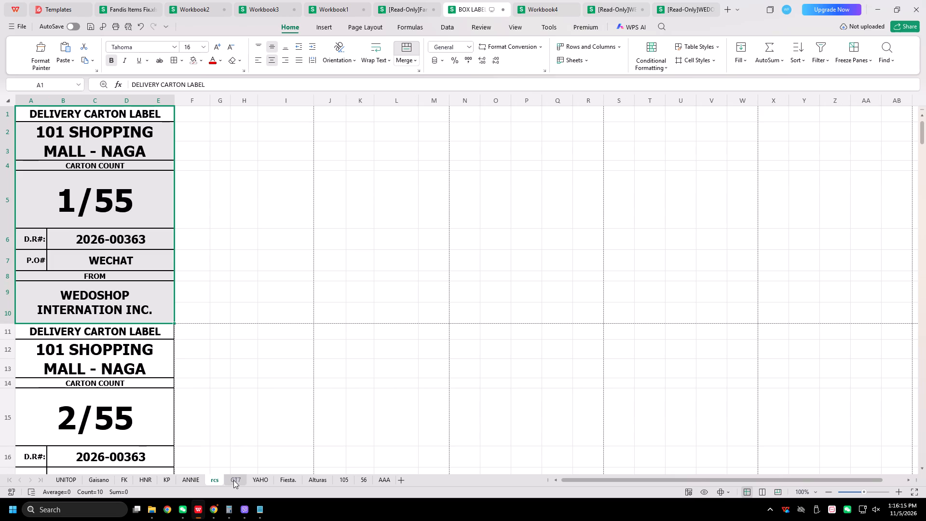
click(233, 480)
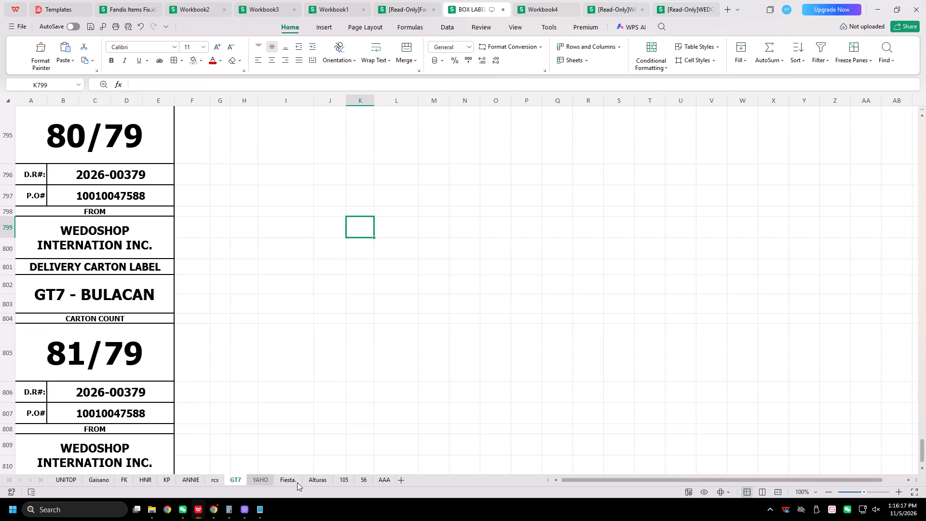
click(218, 479)
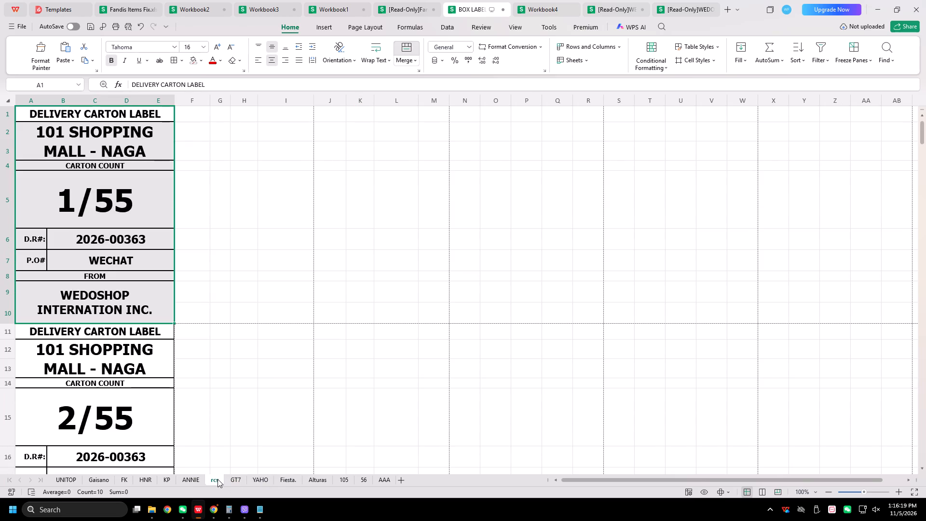
click(233, 479)
click(258, 480)
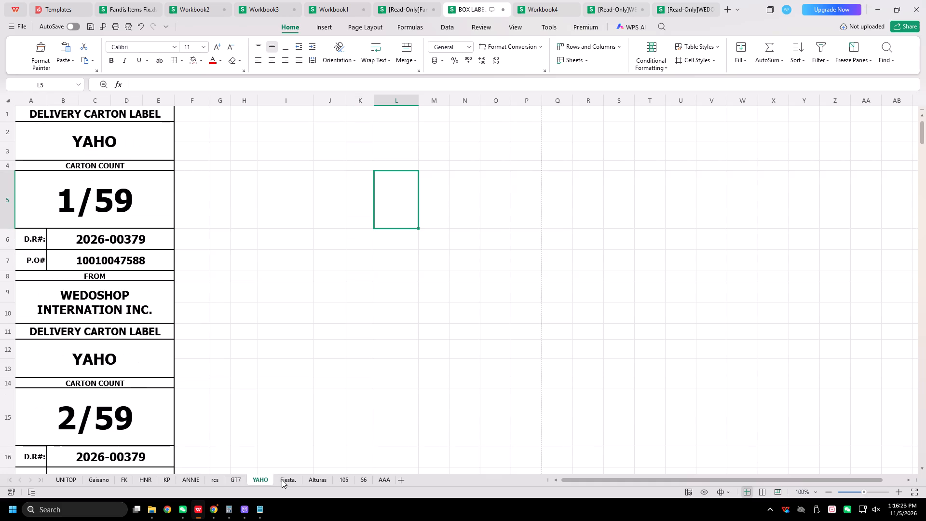
click(282, 480)
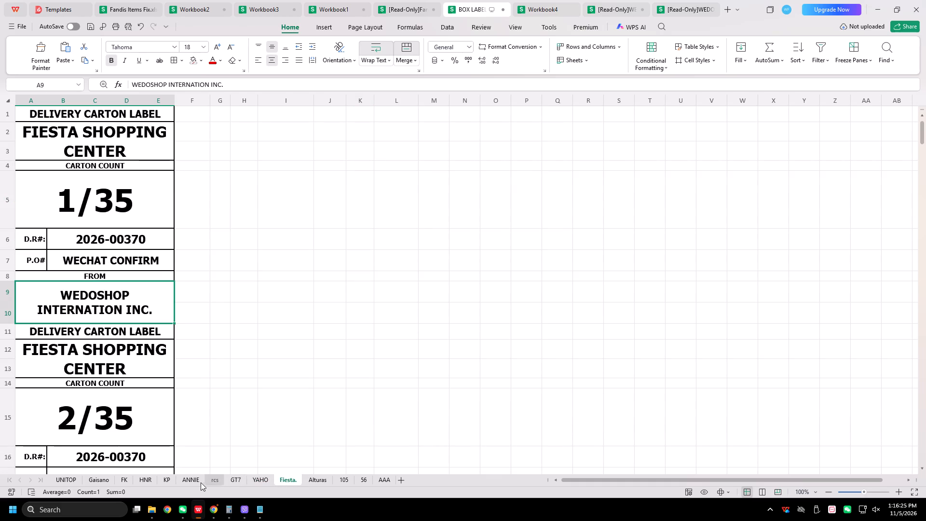
click(125, 478)
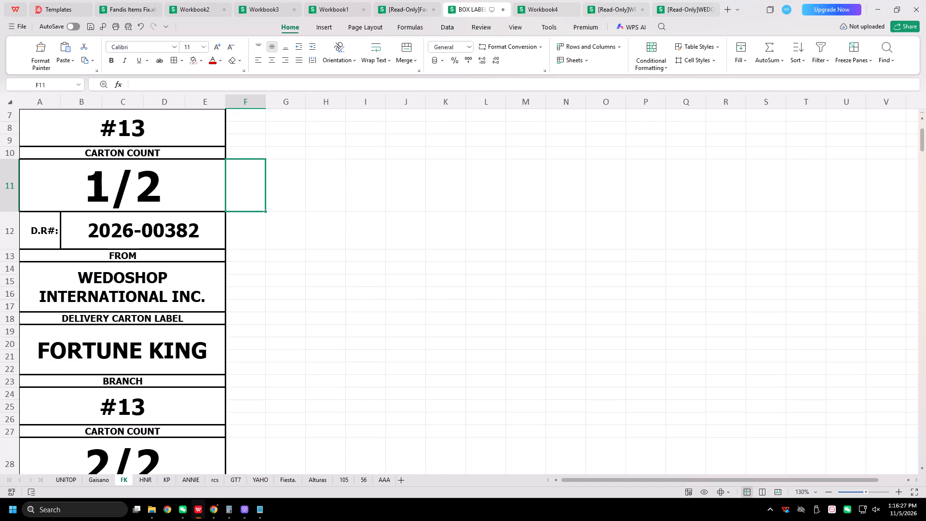
Select the Xprinter XP-460B as the printer for the FK label sheet in the print settings.
click(328, 169)
scroll(276, 184, up, 13)
click(127, 27)
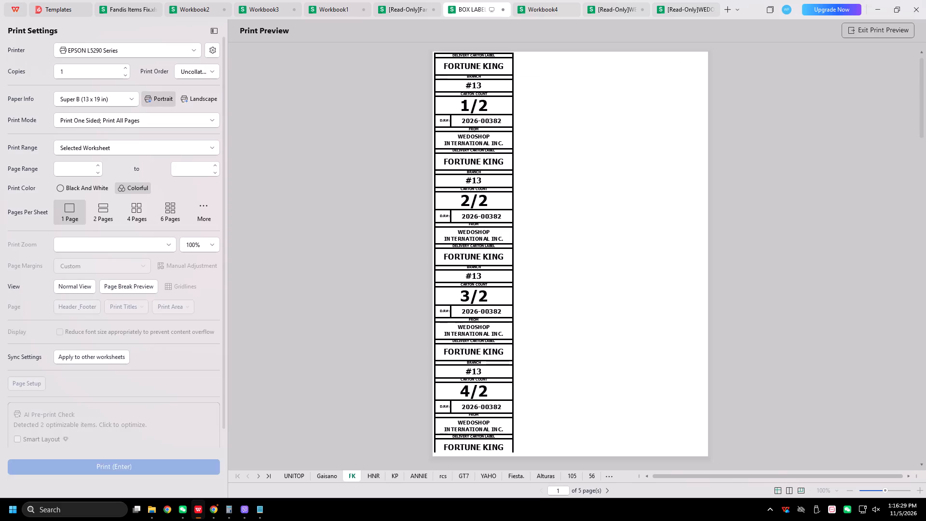
click(108, 46)
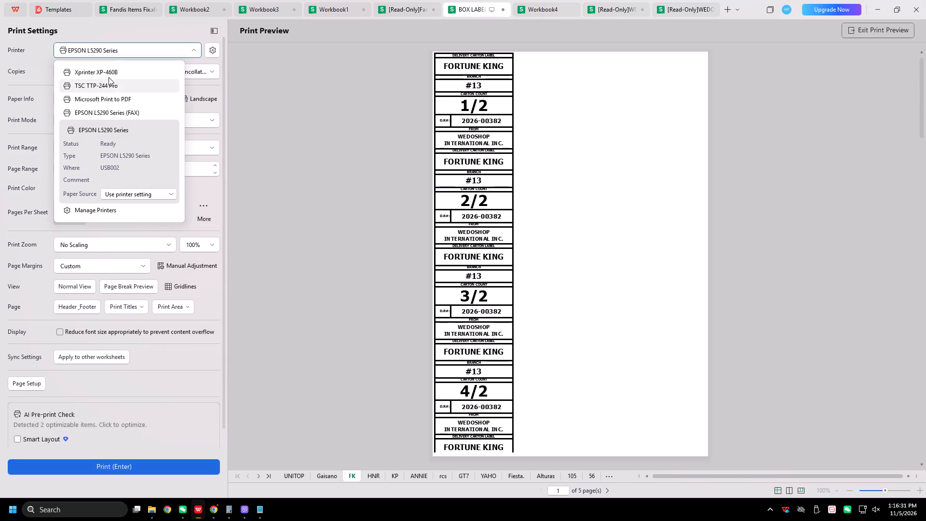
click(111, 74)
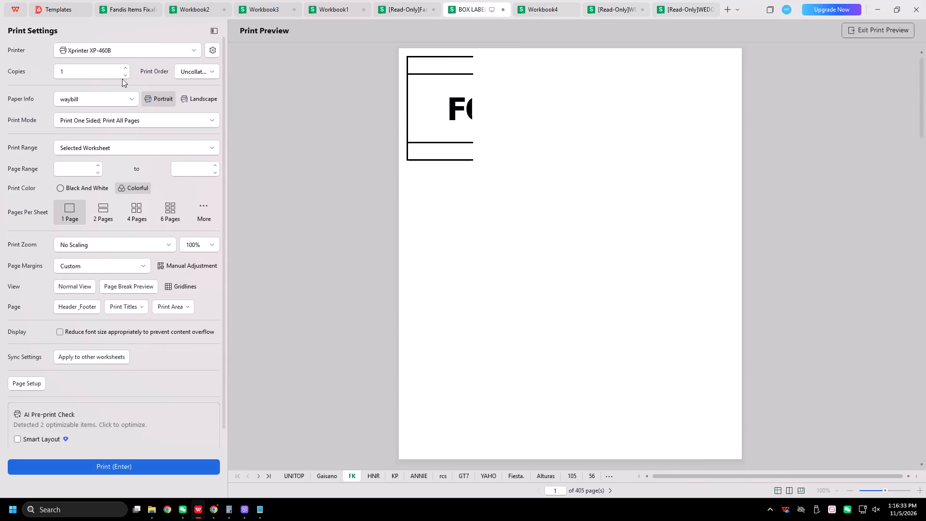
click(96, 96)
click(87, 119)
key(Escape)
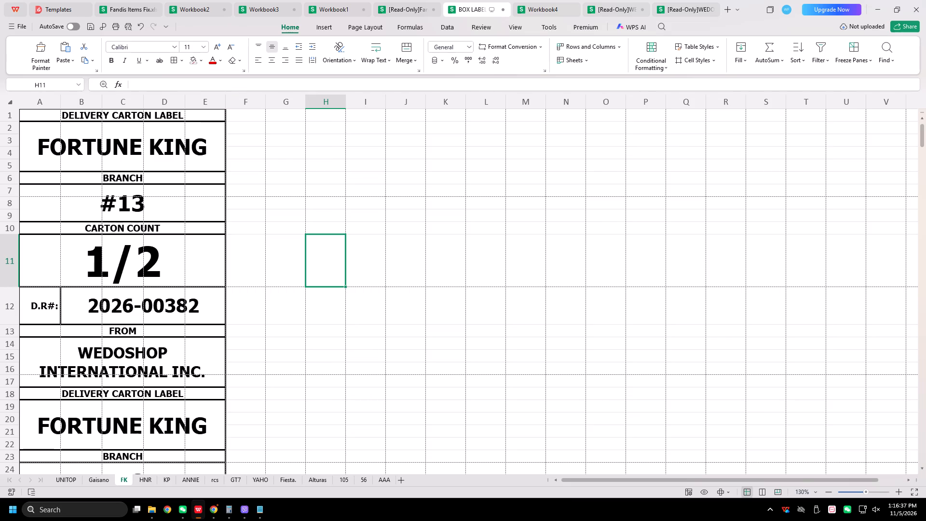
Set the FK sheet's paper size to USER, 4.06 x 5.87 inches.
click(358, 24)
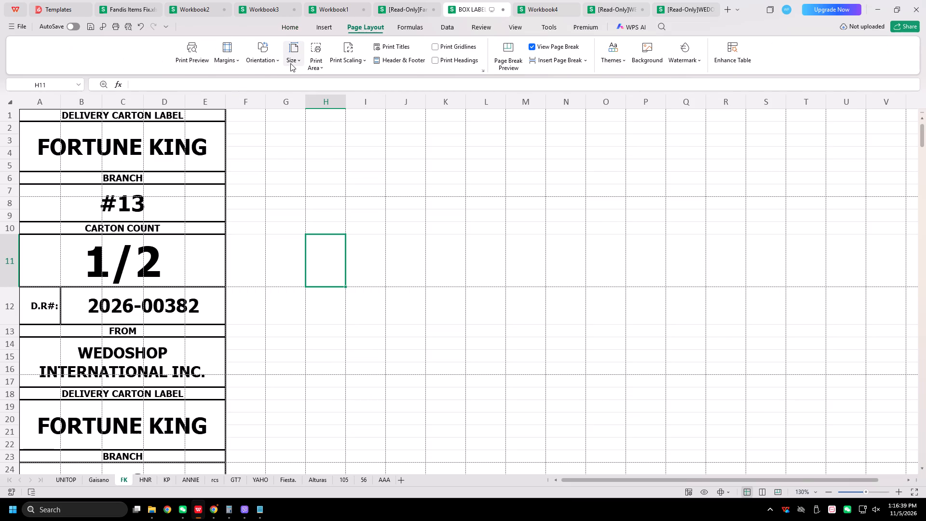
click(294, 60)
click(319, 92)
Apply the saved custom margins of 0.1 in on all sides to the FK sheet and check the print preview.
click(230, 61)
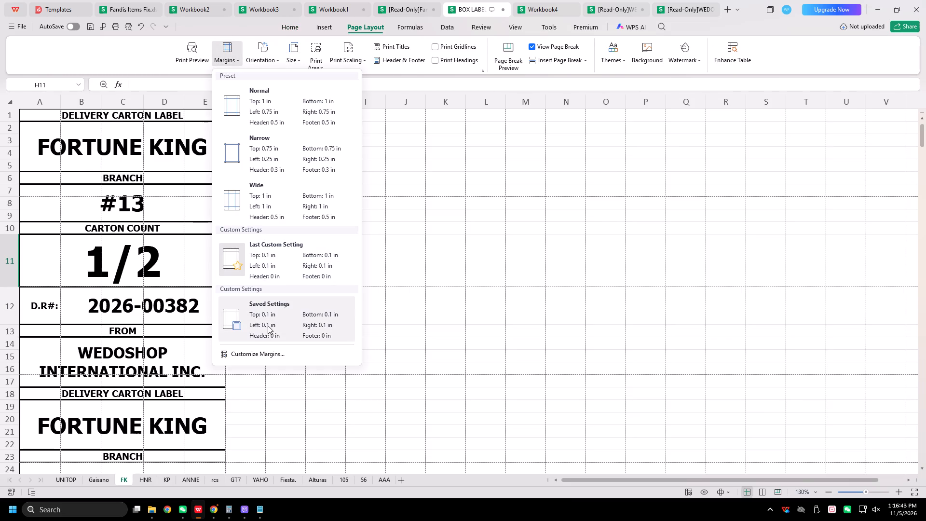
click(250, 329)
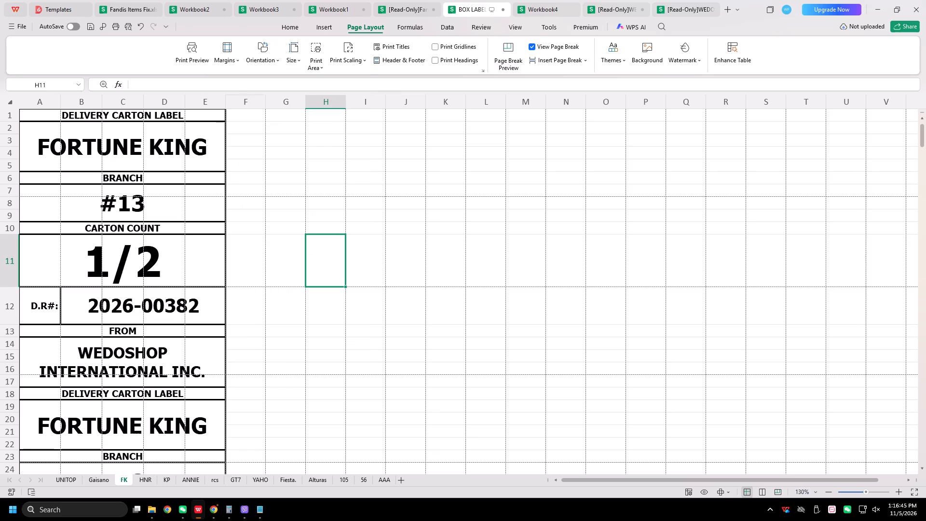
click(265, 161)
scroll(248, 172, up, 5)
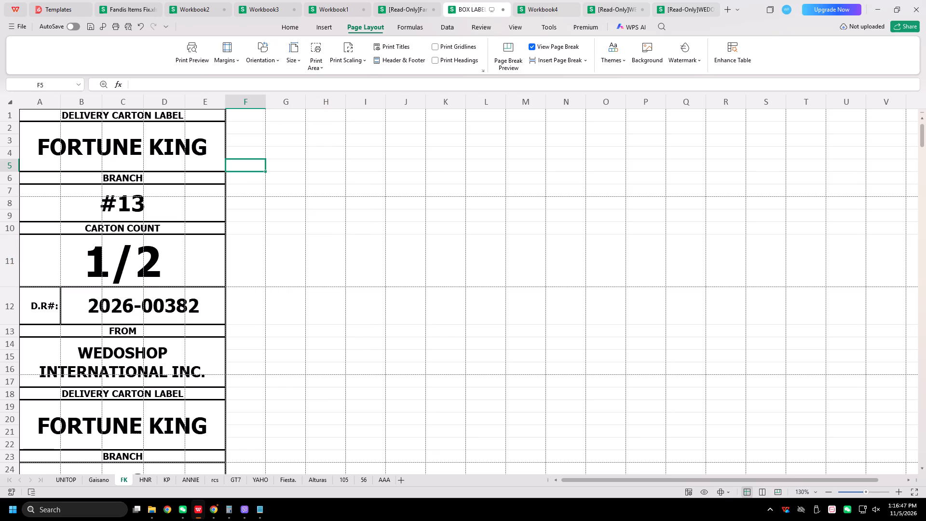
click(191, 49)
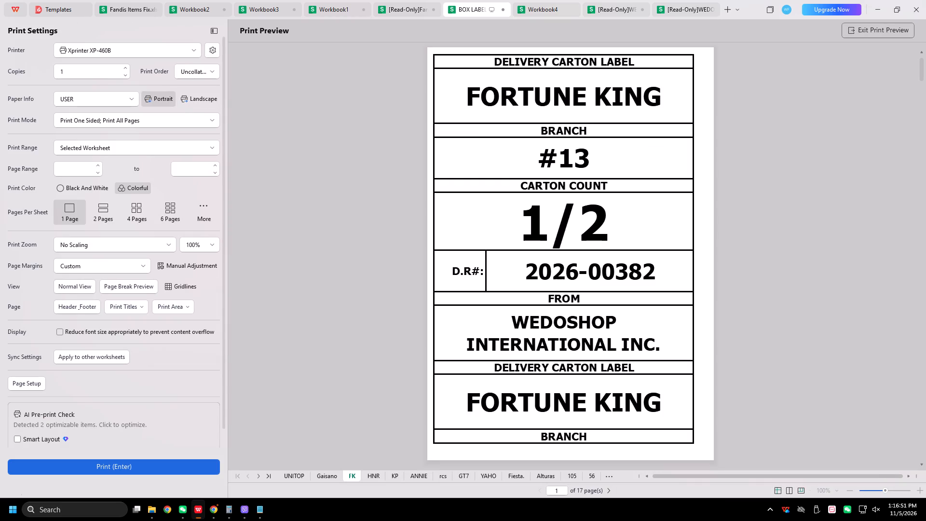
key(Escape)
Set the FK sheet's paper size to waybill, 3.94 x 4.69 inches.
click(289, 62)
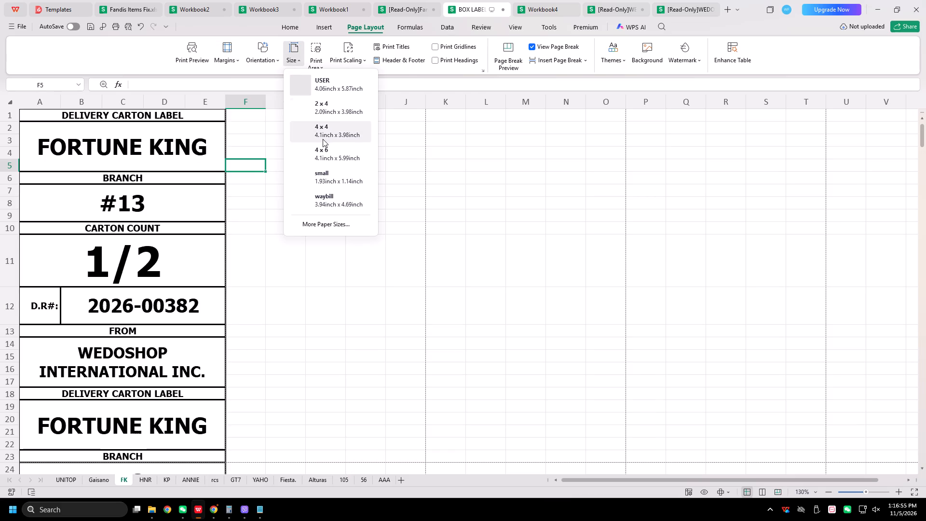
click(327, 199)
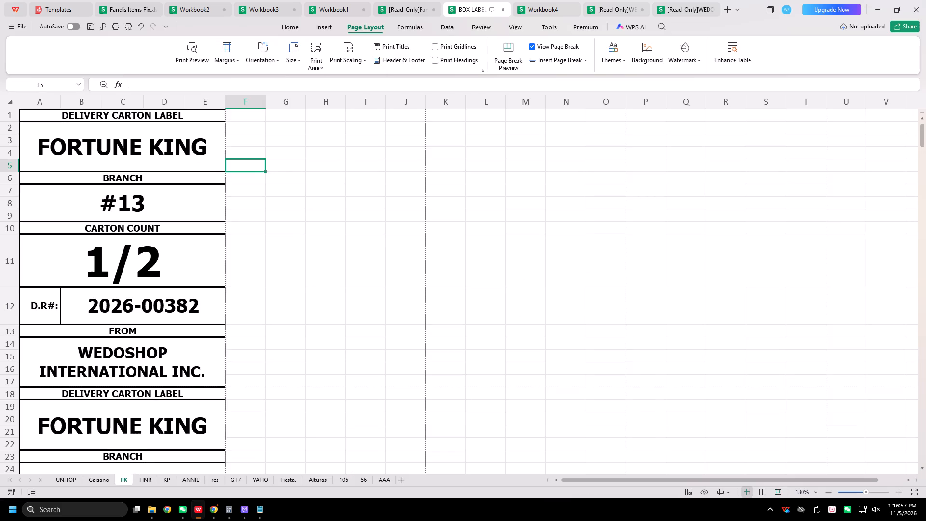
click(319, 149)
Check the Fortune King labels in print preview and print only pages 1 to 2.
click(193, 48)
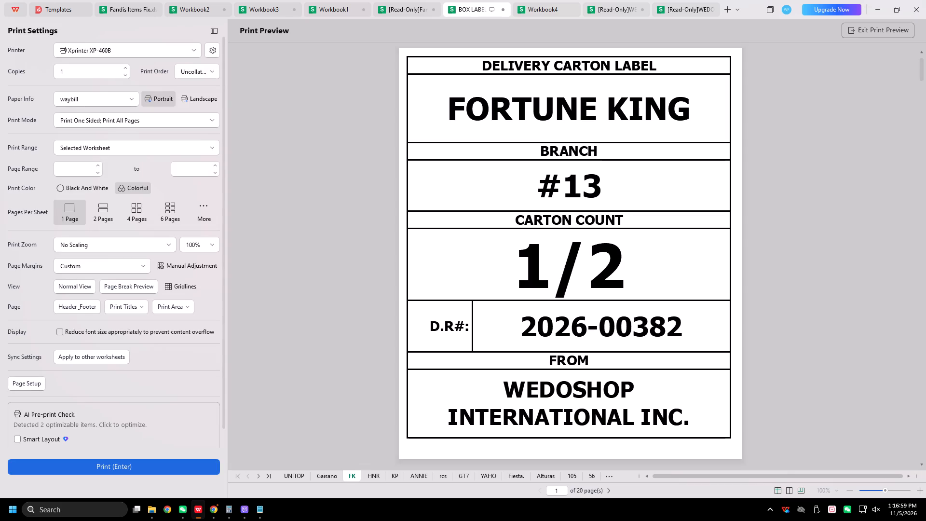
scroll(490, 220, down, 2)
scroll(490, 220, up, 1)
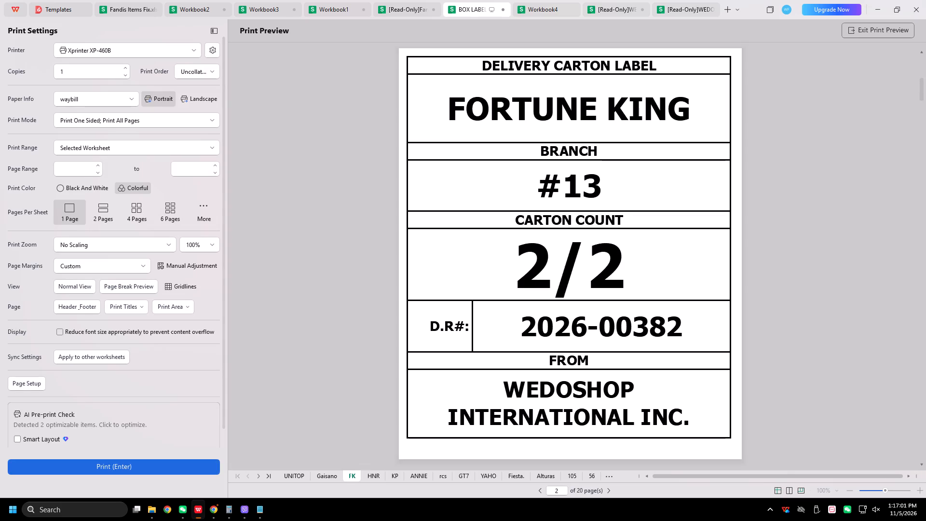
click(80, 170)
key(1)
click(185, 168)
key(2)
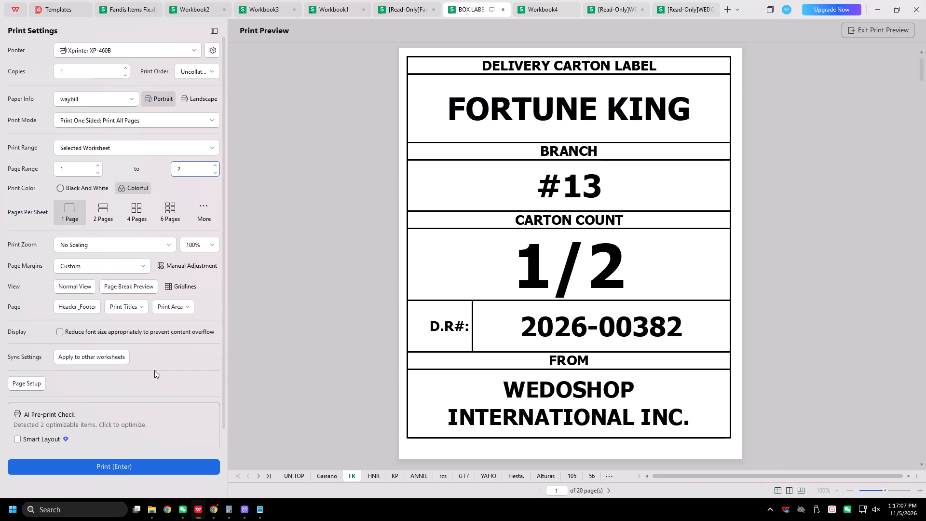
click(127, 464)
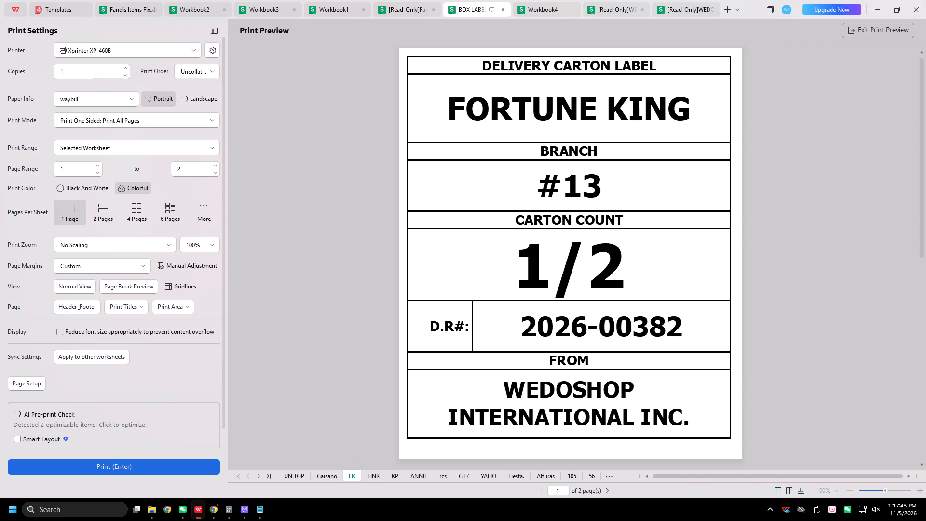
key(Escape)
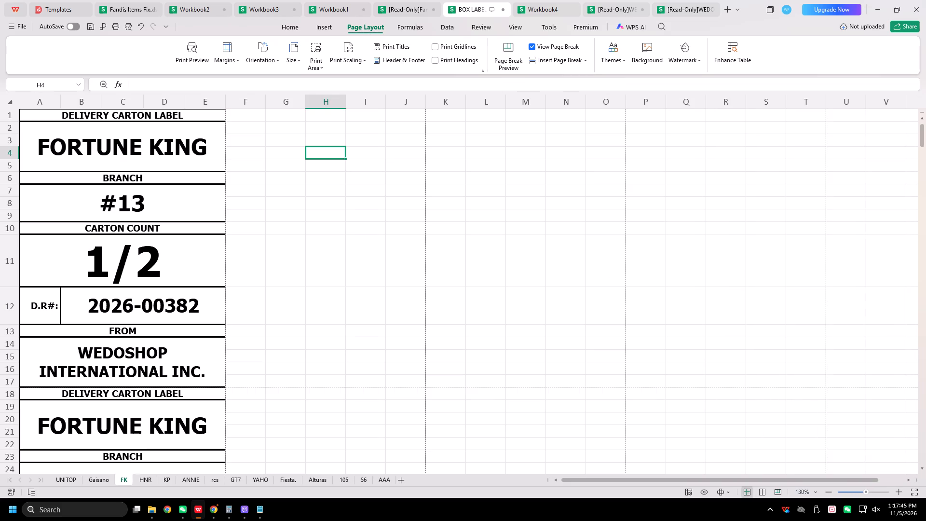